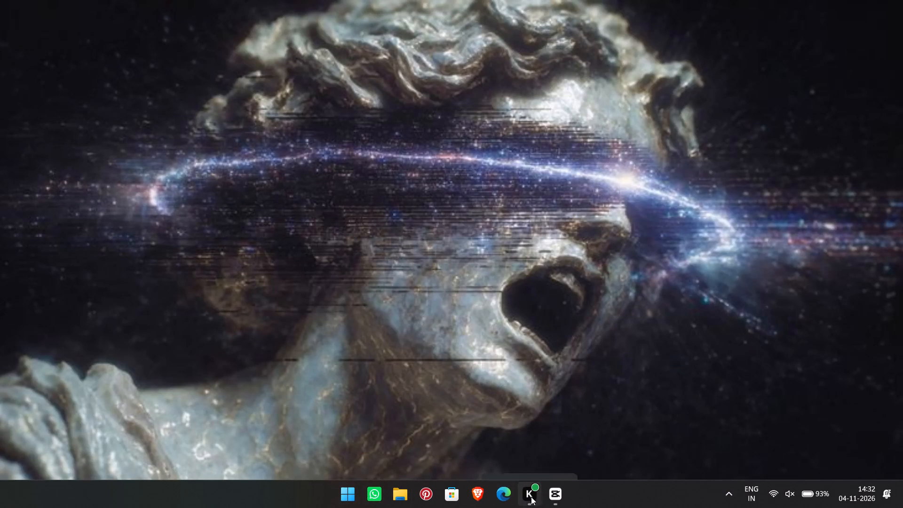
Open the CapCut video editor.
left_click(554, 500)
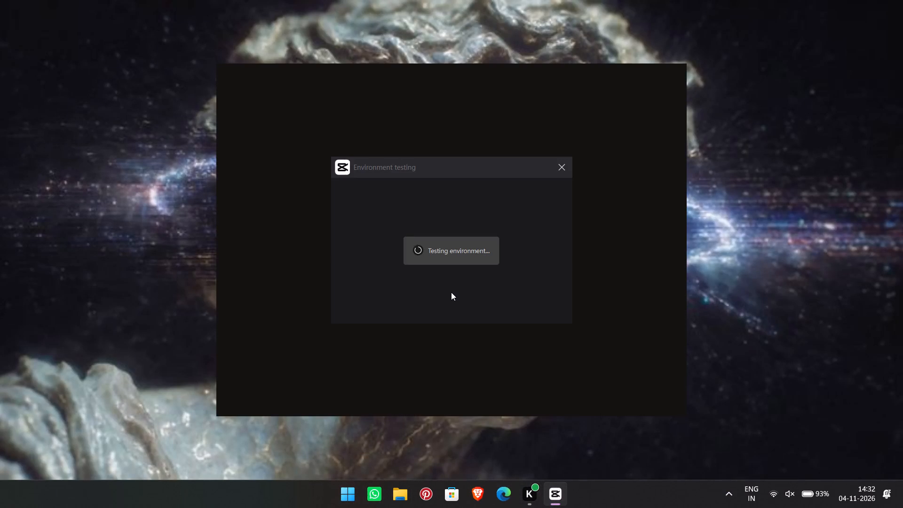
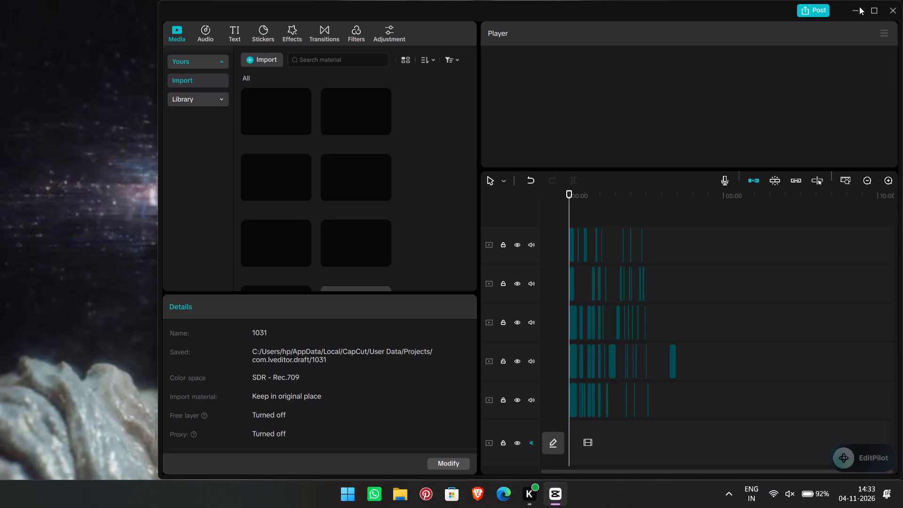
Maximize the editor window.
left_click(875, 8)
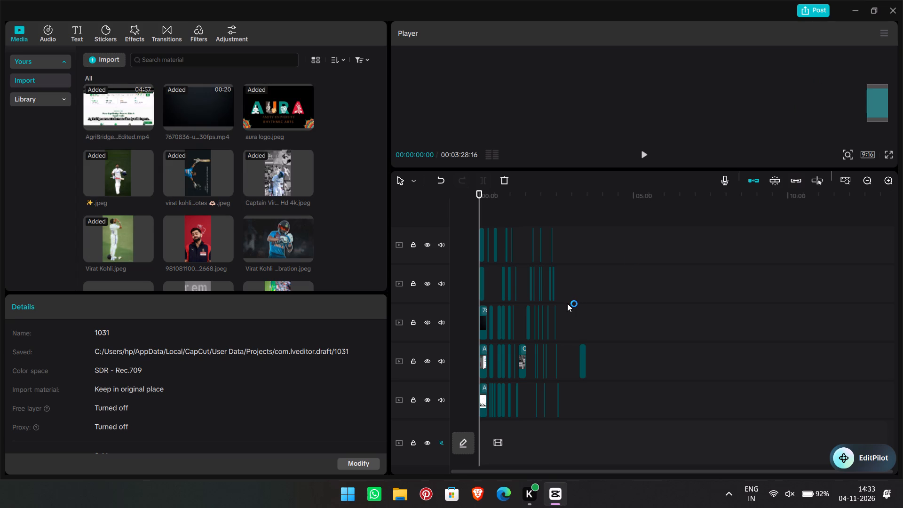
Narrow the media and details panels to give the player and timeline more width.
scroll(567, 303, "up", 6, "ctrl")
scroll(567, 303, "up", 6)
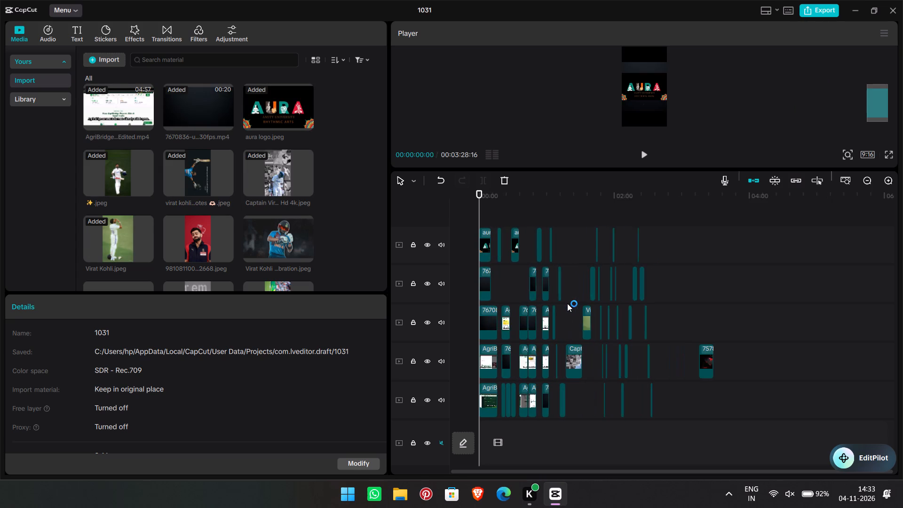
scroll(567, 303, "up", 8, "ctrl")
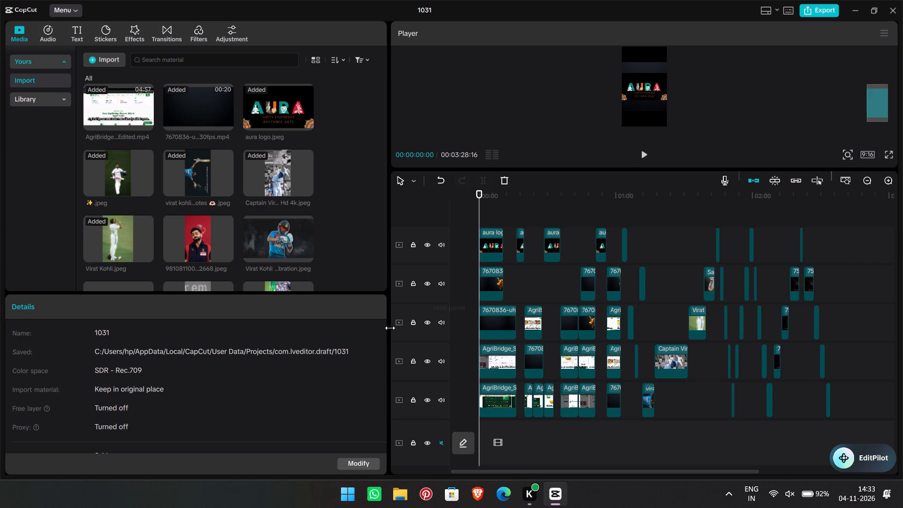
left_click_drag(390, 329, 342, 335)
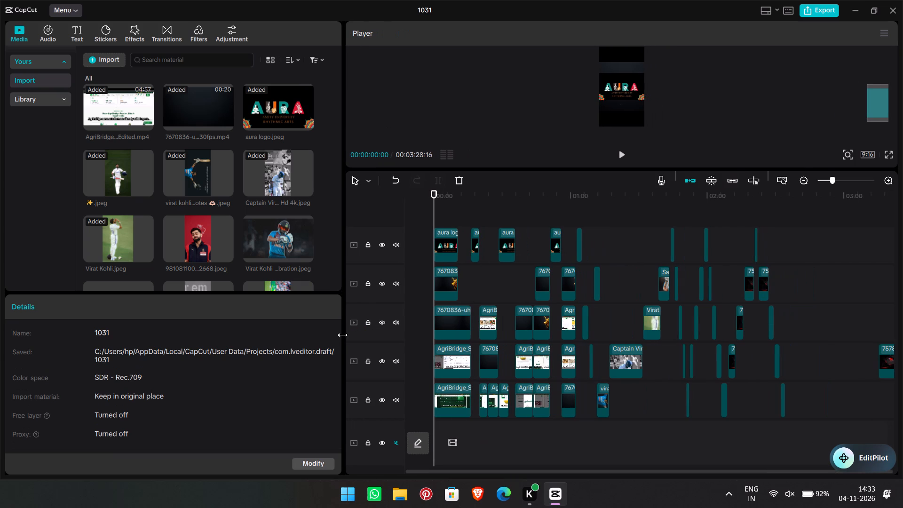
left_click_drag(343, 334, 232, 341)
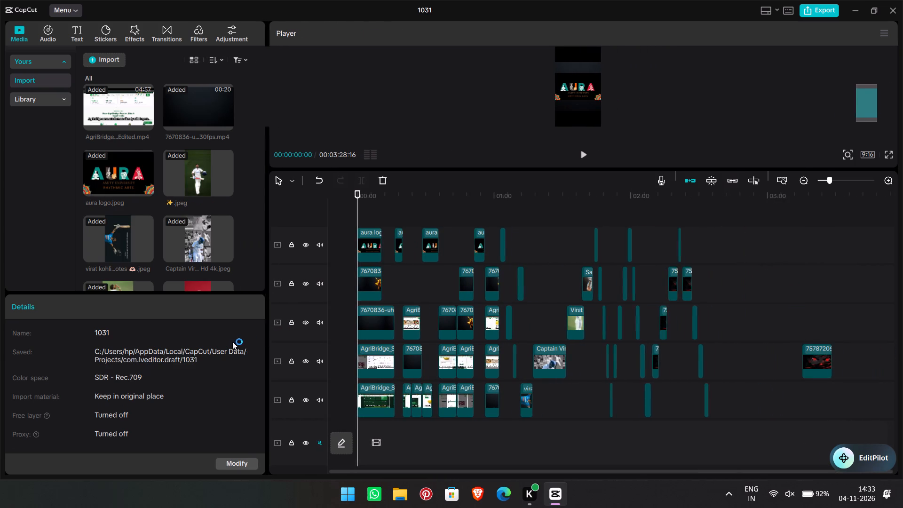
left_click_drag(232, 341, 190, 349)
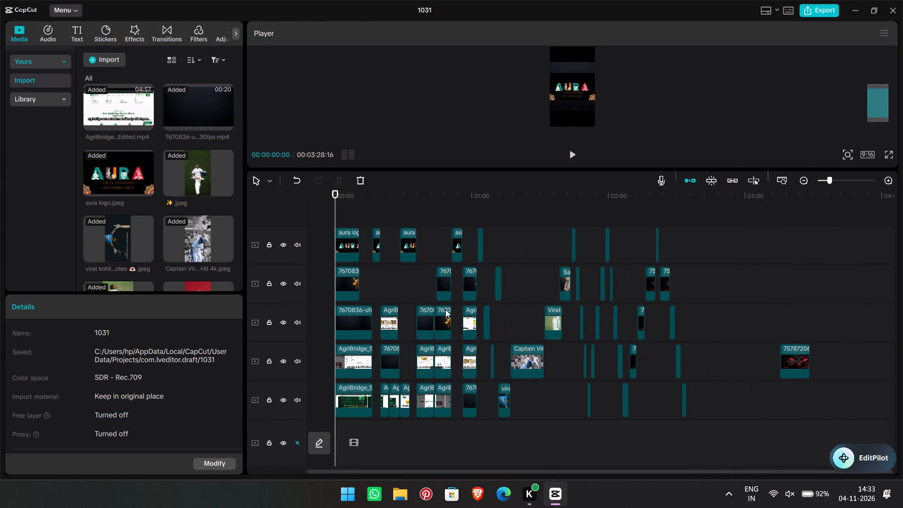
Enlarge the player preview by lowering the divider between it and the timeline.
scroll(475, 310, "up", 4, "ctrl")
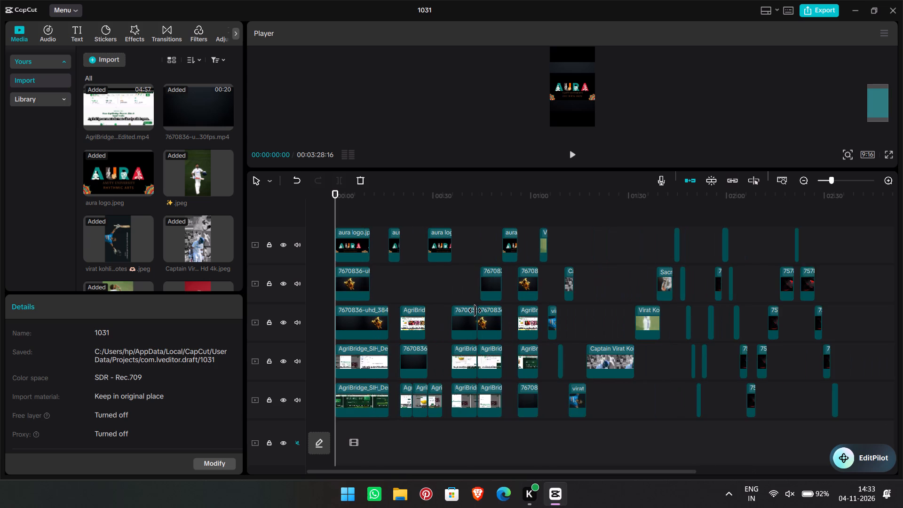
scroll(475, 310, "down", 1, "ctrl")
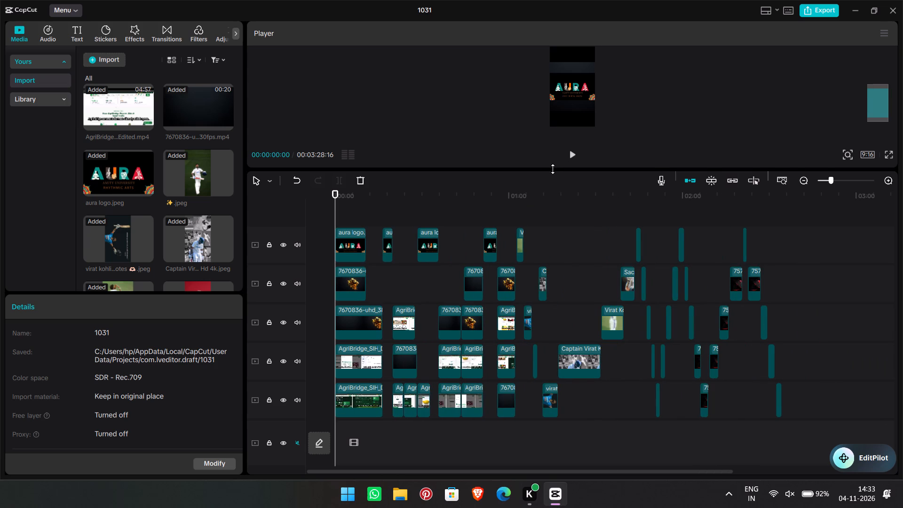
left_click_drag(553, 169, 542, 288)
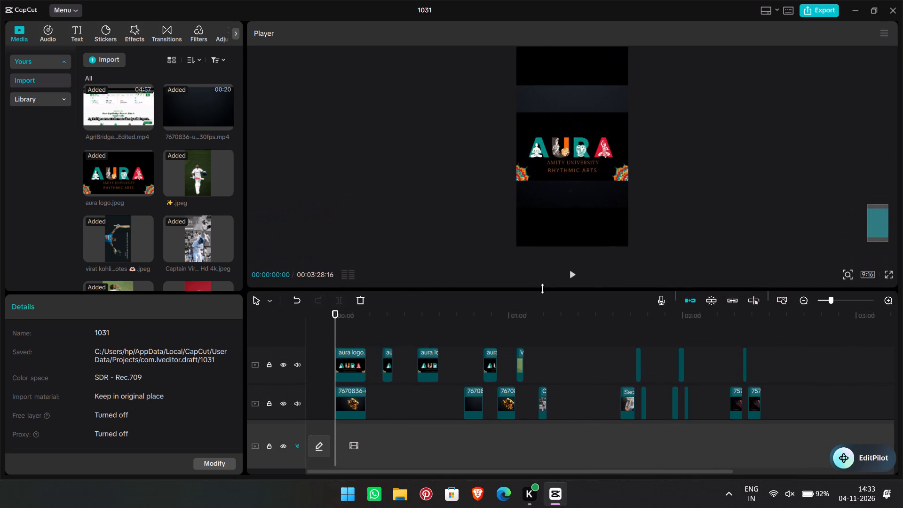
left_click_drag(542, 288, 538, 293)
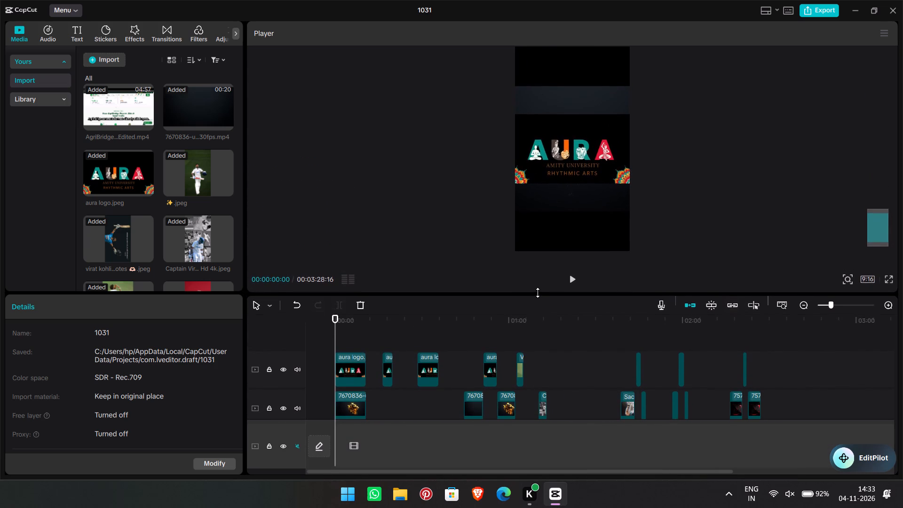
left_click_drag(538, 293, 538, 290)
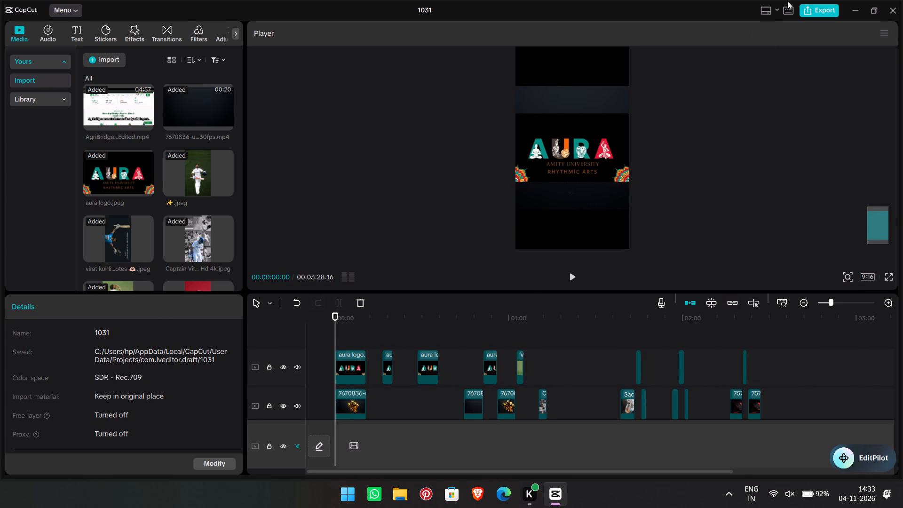
Switch the workspace layout to Attributes.
left_click(773, 8)
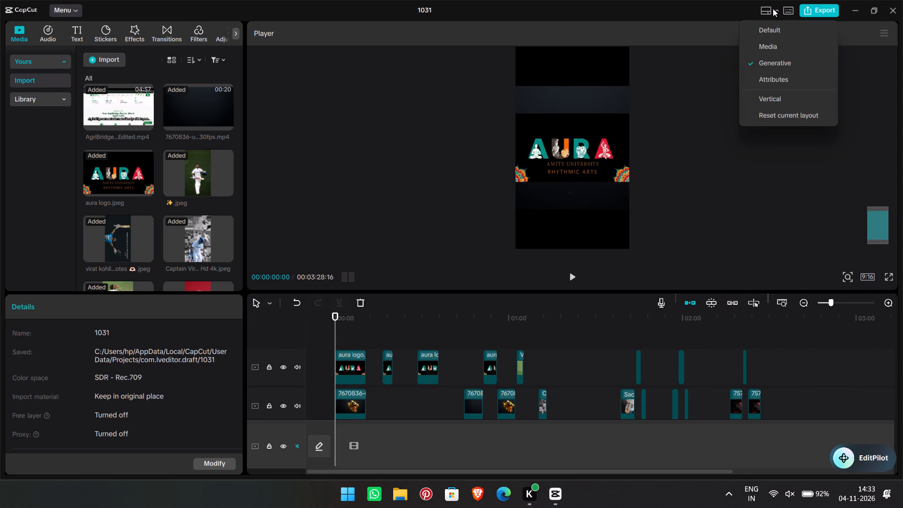
left_click(780, 83)
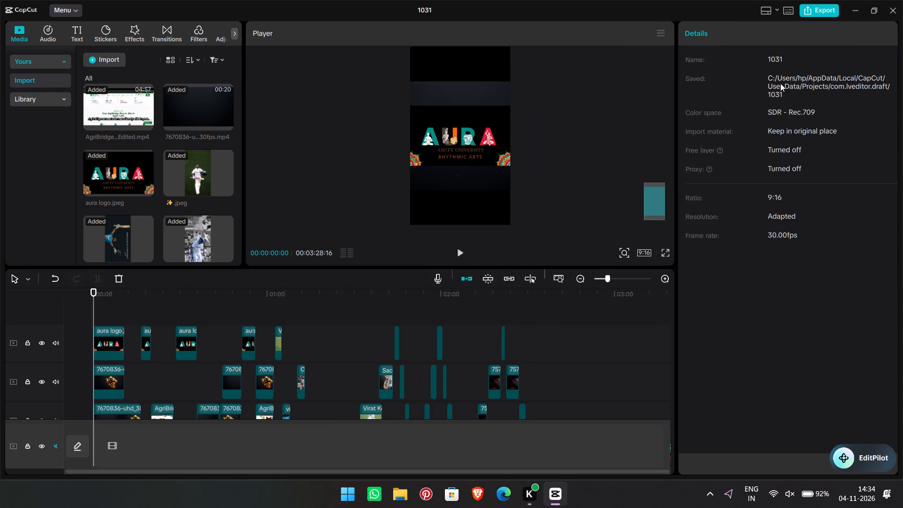
Raise the divider above the timeline until all the clip tracks fit in view.
left_click(371, 265)
left_click_drag(372, 268, 389, 203)
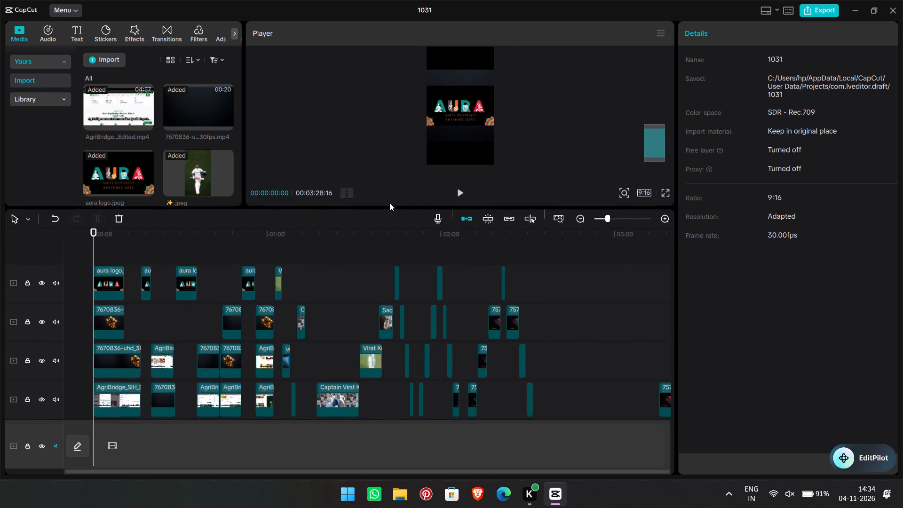
left_click_drag(389, 203, 392, 151)
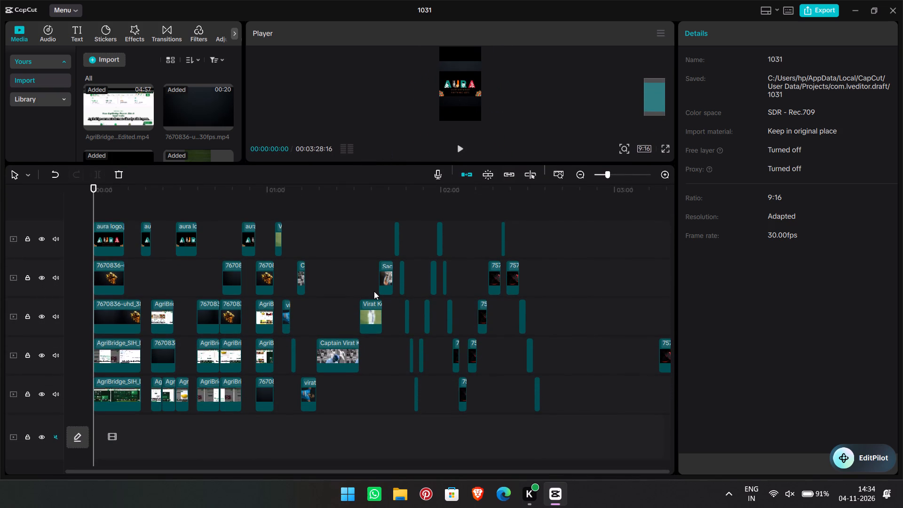
Examine the clip arrangement across the timeline through to the last clip.
scroll(374, 291, "up", 5, "ctrl")
scroll(374, 291, "left", 2)
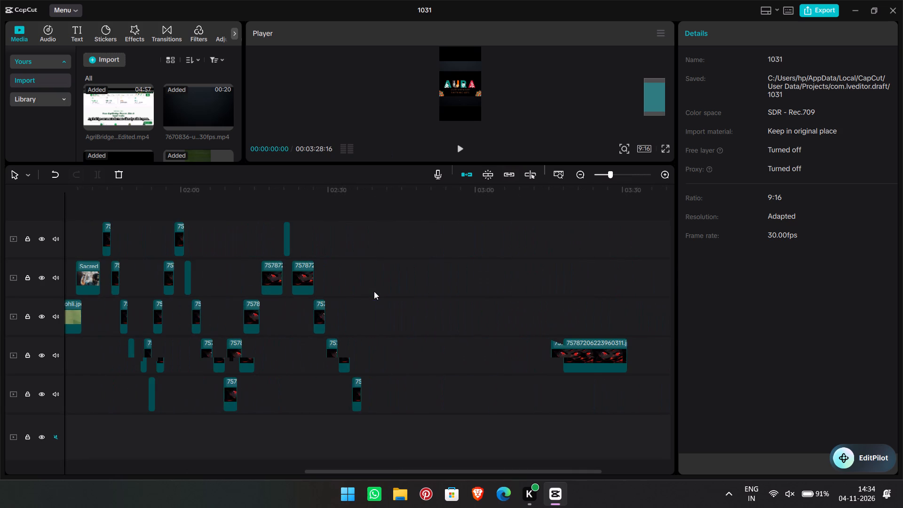
scroll(374, 291, "right", 1)
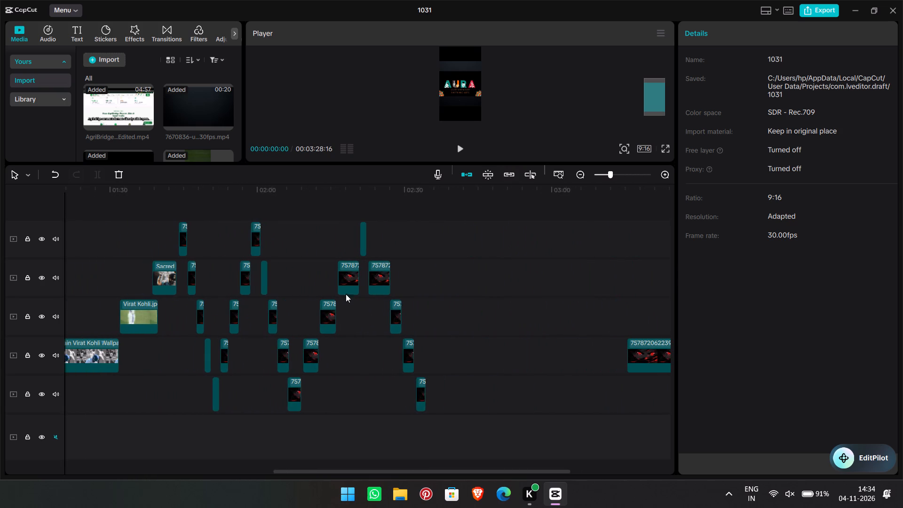
scroll(337, 294, "left", 1)
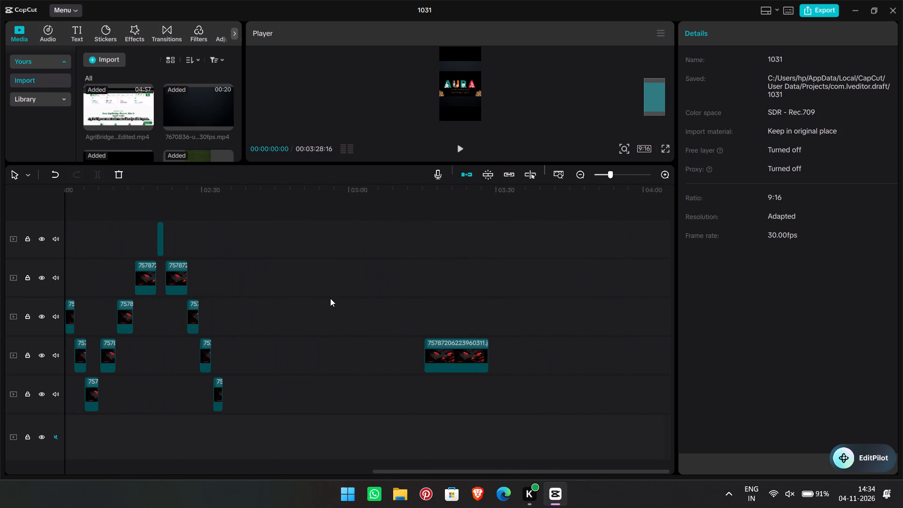
scroll(330, 298, "up", 5, "ctrl")
scroll(330, 298, "left", 2)
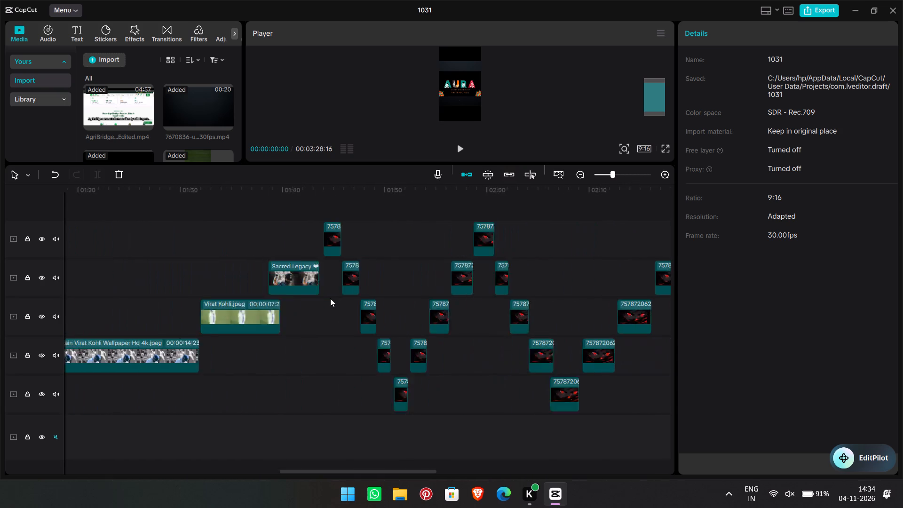
scroll(330, 298, "left", 4)
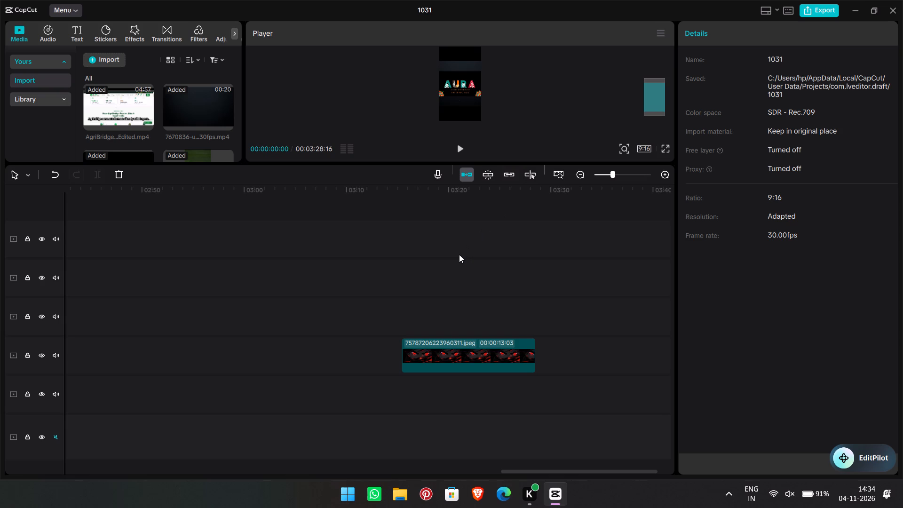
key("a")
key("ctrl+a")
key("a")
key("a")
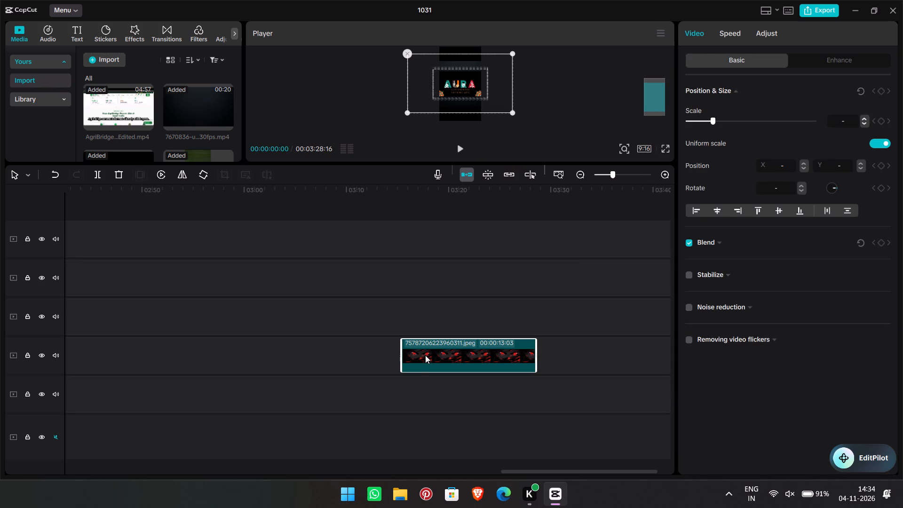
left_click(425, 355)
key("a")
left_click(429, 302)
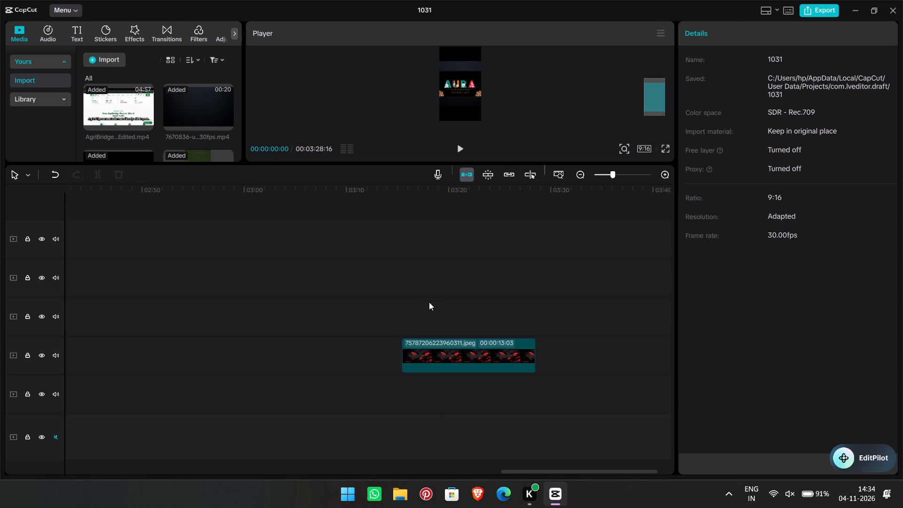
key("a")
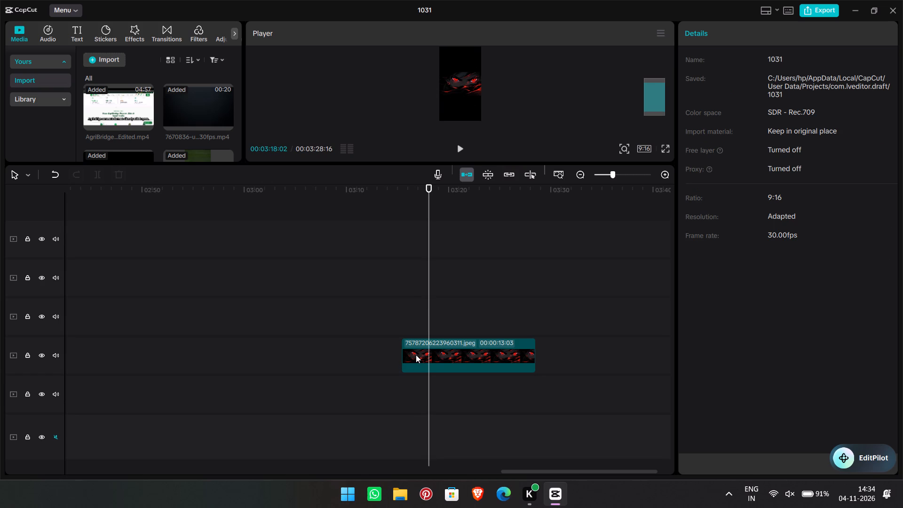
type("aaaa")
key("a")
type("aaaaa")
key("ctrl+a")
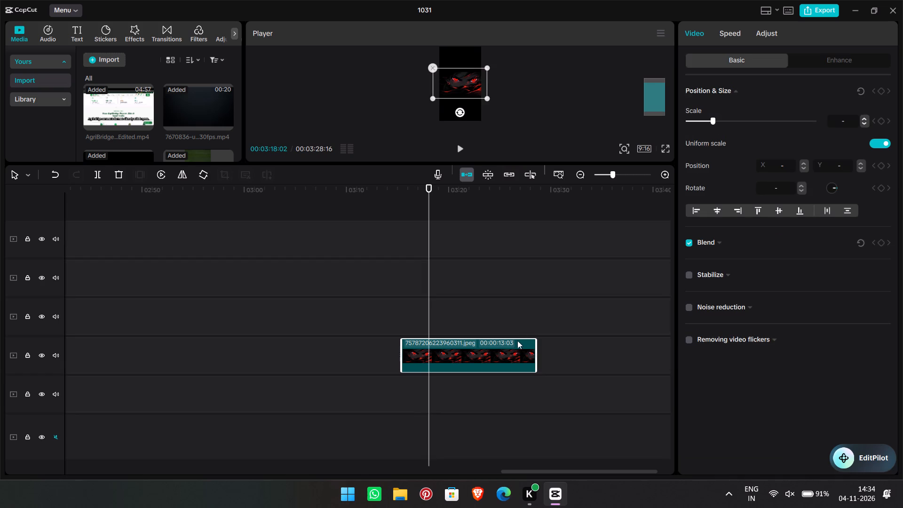
Split the last clip, 75787206223960311.jpeg, at about 03:18 with the Split tool.
left_click(511, 347)
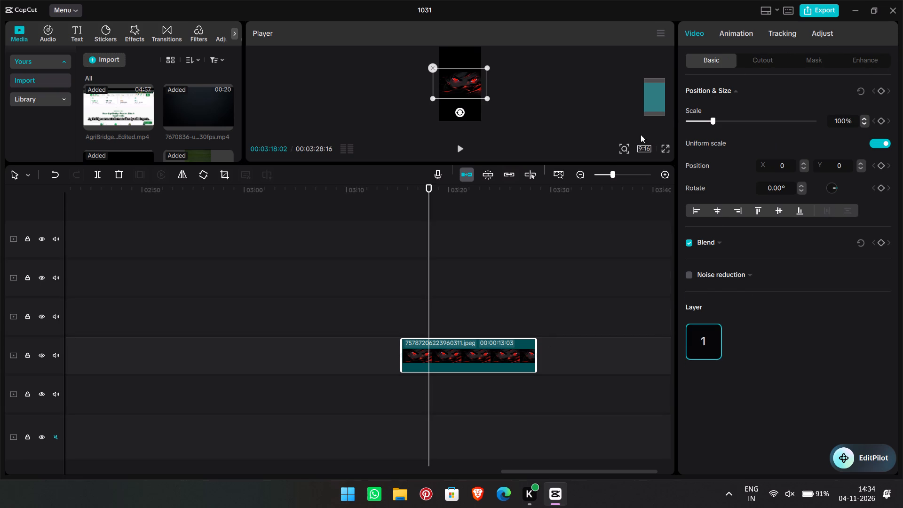
scroll(154, 303, "right", 5)
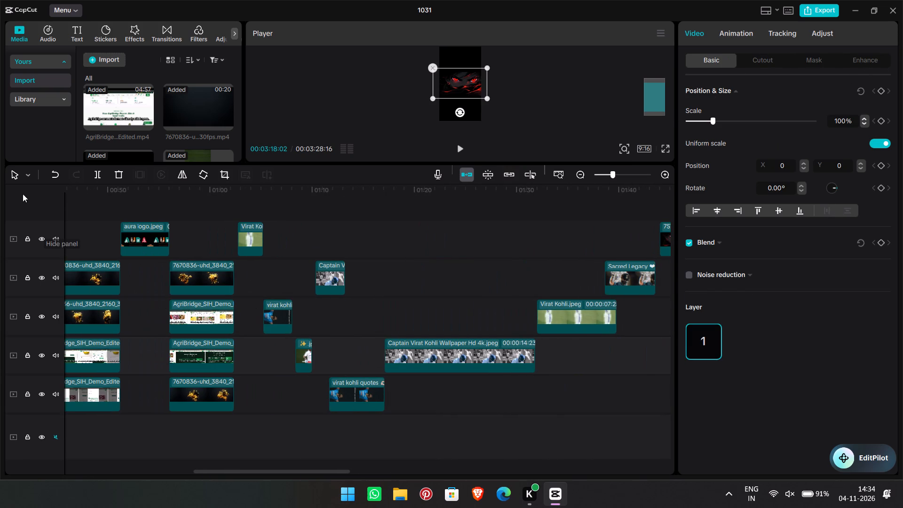
left_click(30, 176)
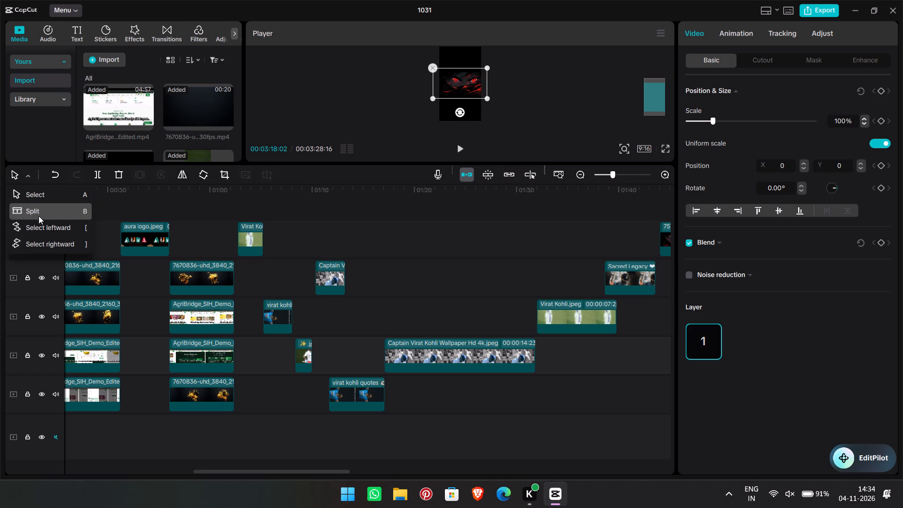
left_click(40, 212)
scroll(183, 250, "left", 5)
scroll(116, 257, "left", 1)
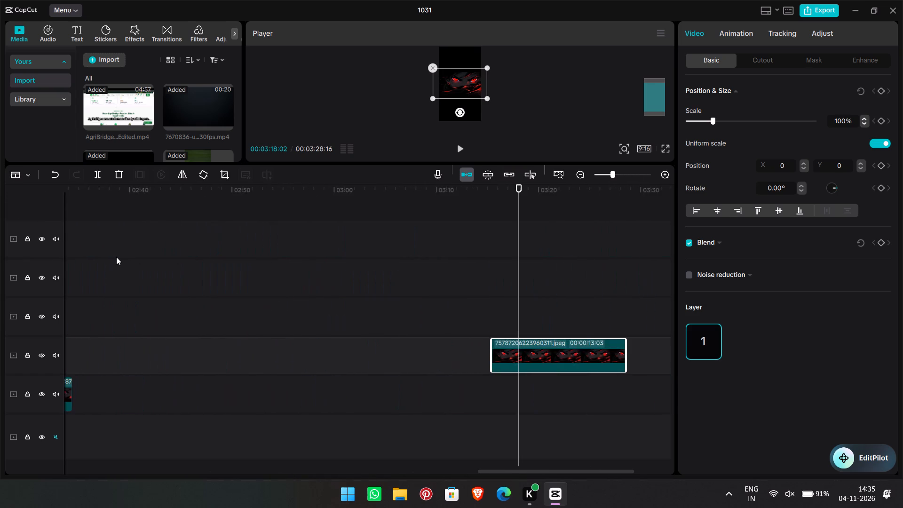
scroll(116, 257, "left", 1)
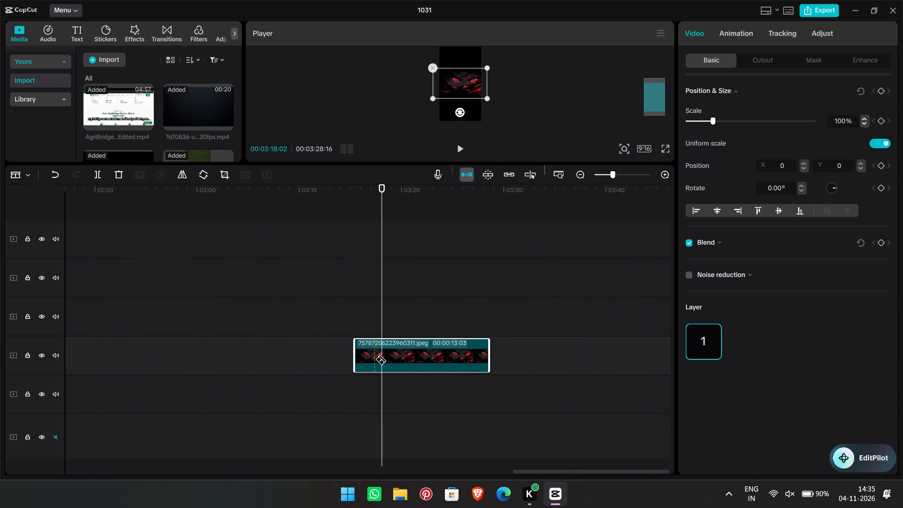
left_click(380, 360)
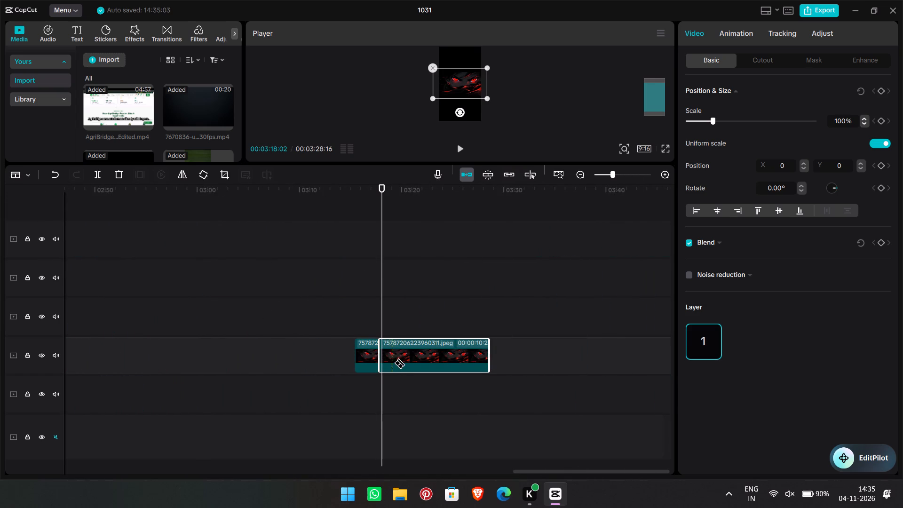
Split the rest of the last 75787206223960311.jpeg clip at about 03:20, 03:22, 03:24, 03:26 and 03:27.
left_click(402, 364)
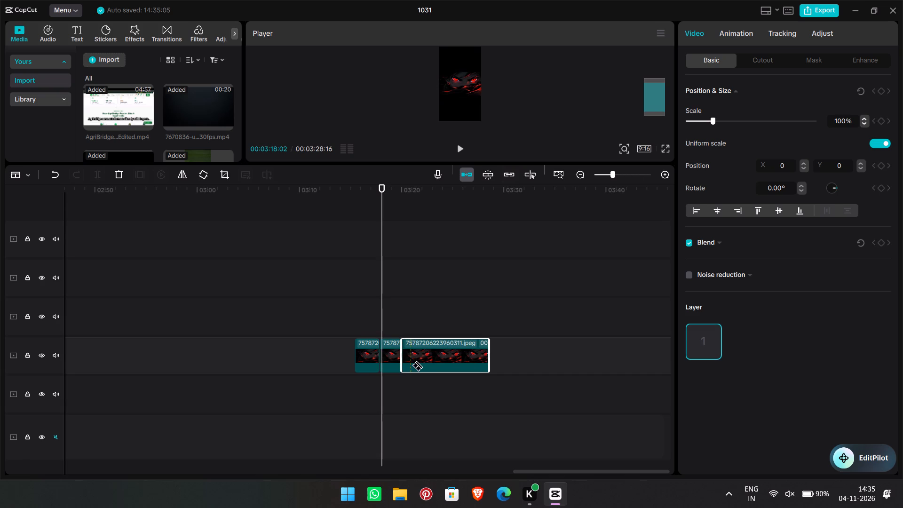
left_click(421, 365)
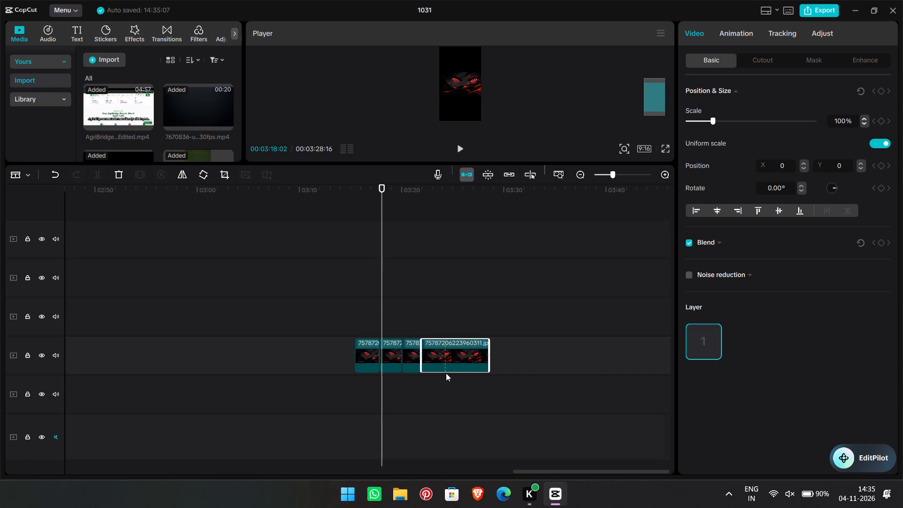
left_click(442, 374)
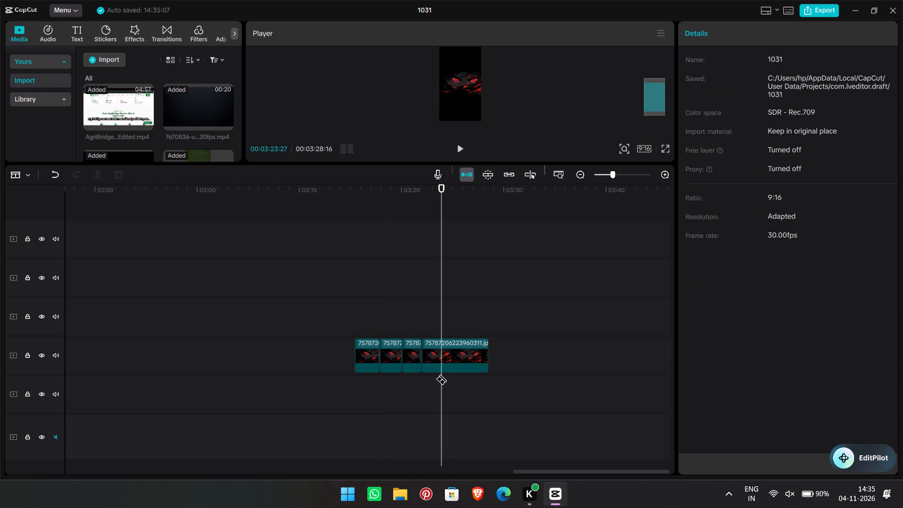
left_click(441, 368)
left_click(459, 372)
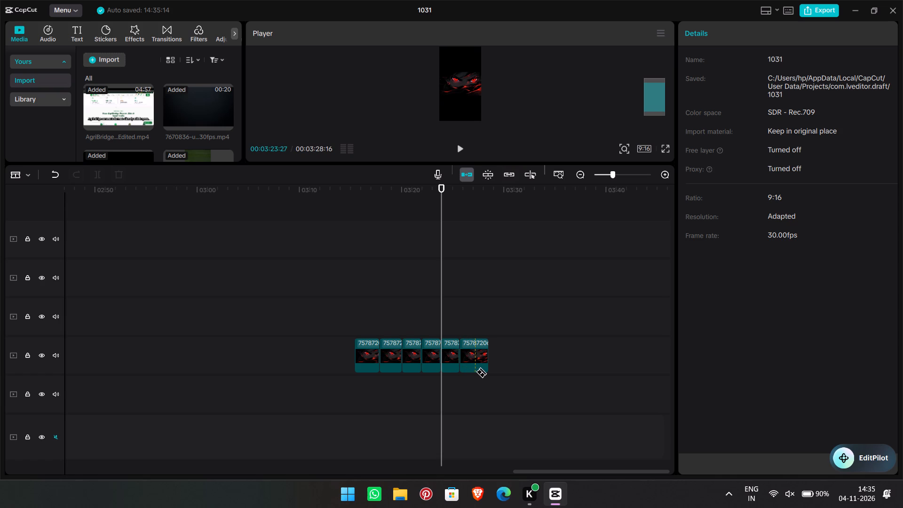
left_click(475, 373)
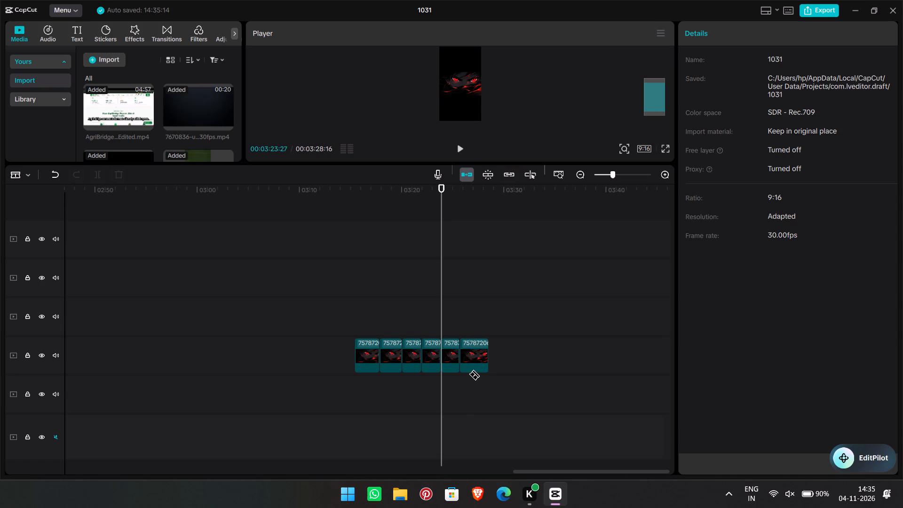
left_click(475, 368)
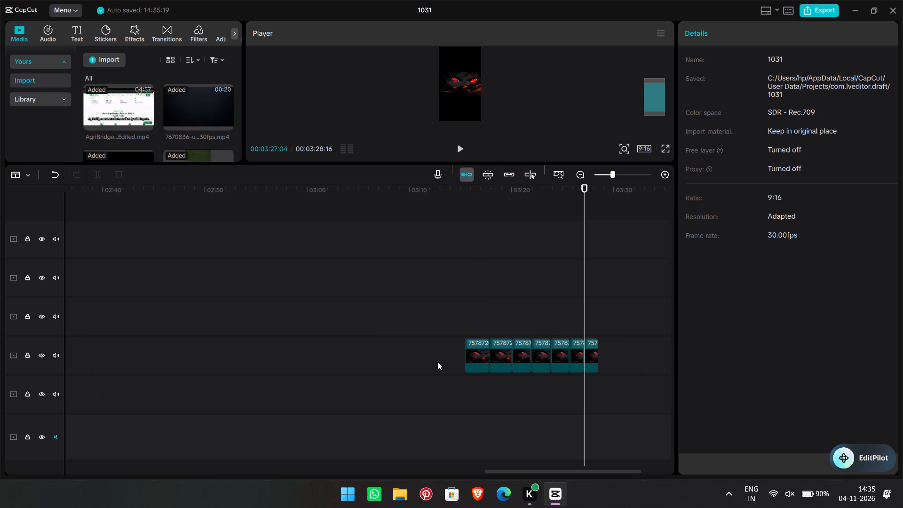
Move all seven pieces of the split clip together to the second track from the top, starting at about 02:39.
left_click_drag(440, 360, 249, 292)
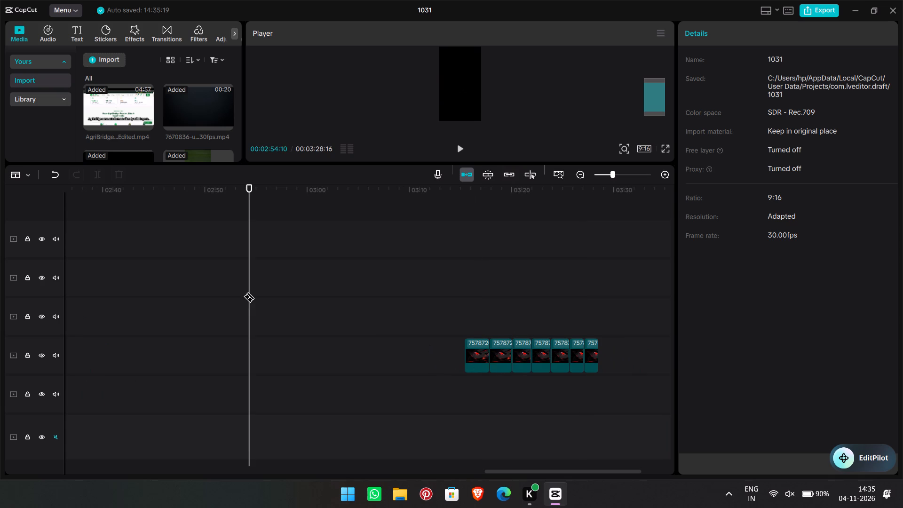
key("a")
left_click_drag(453, 363, 469, 360)
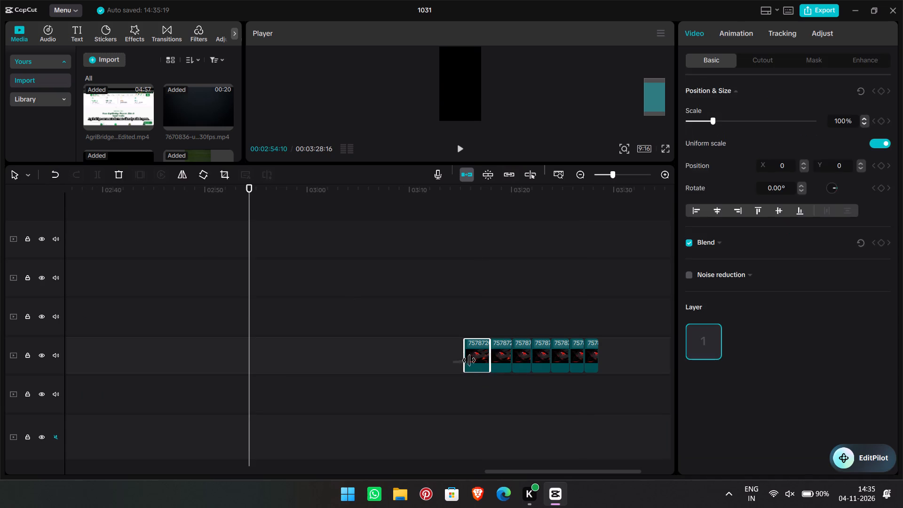
left_click_drag(469, 360, 600, 358)
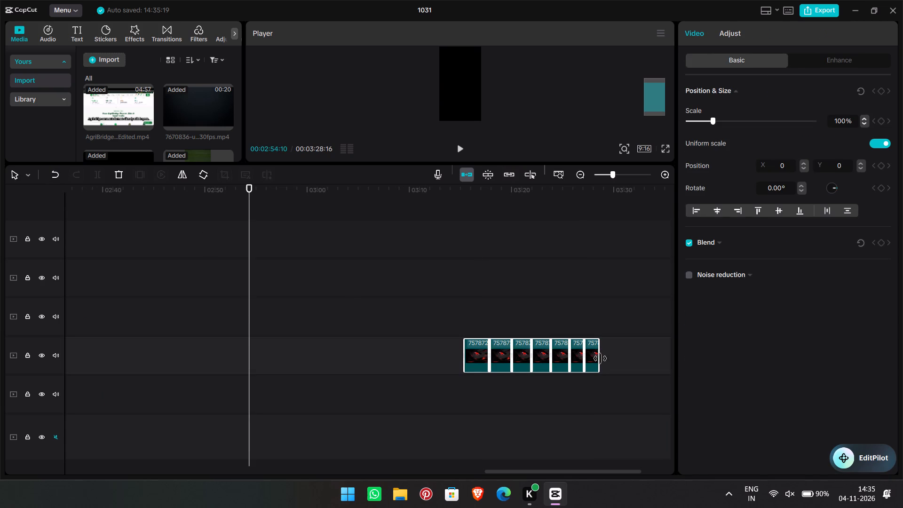
left_click_drag(543, 357, 268, 355)
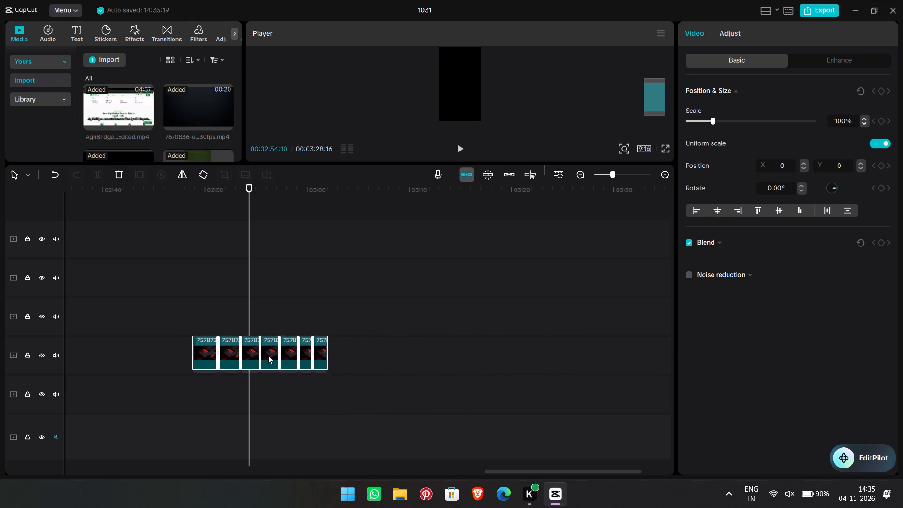
left_click_drag(268, 355, 309, 312)
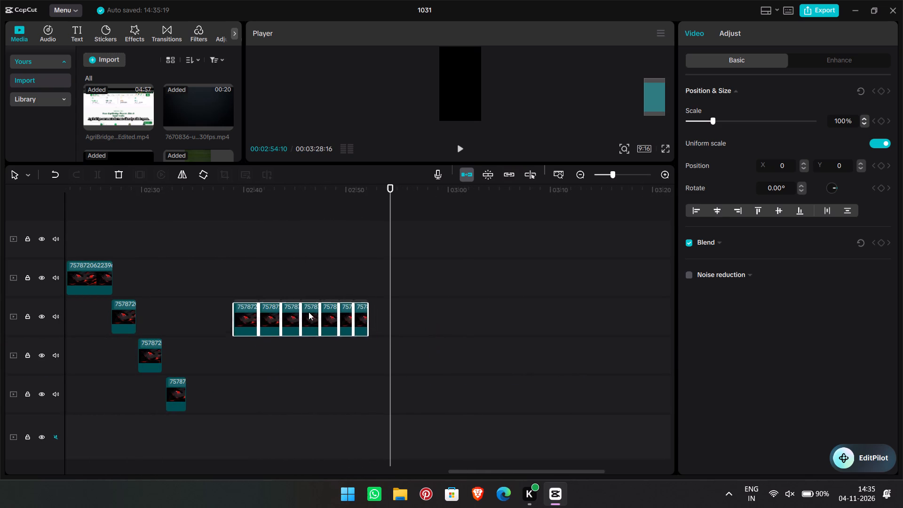
left_click_drag(309, 312, 309, 279)
Stagger the first four pieces end to end from about 02:34, climbing one track each from the fourth track to the top track.
left_click(366, 283)
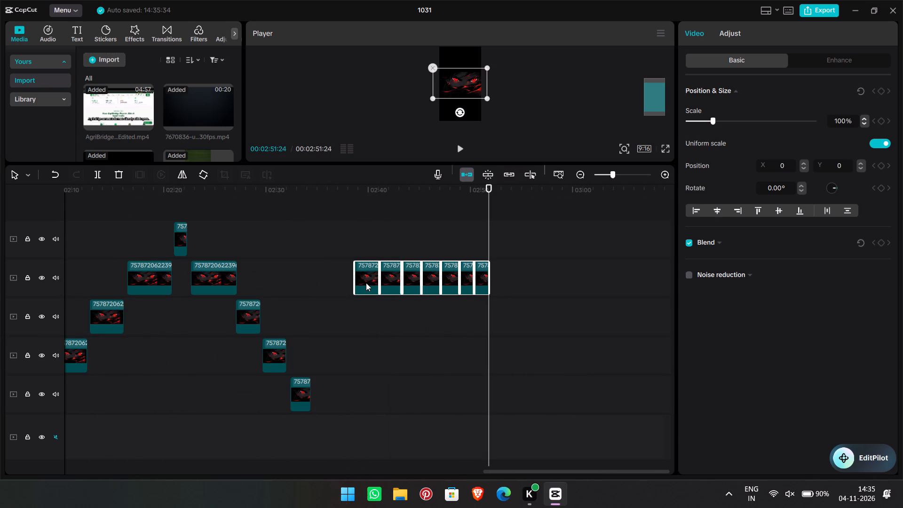
left_click_drag(366, 283, 324, 364)
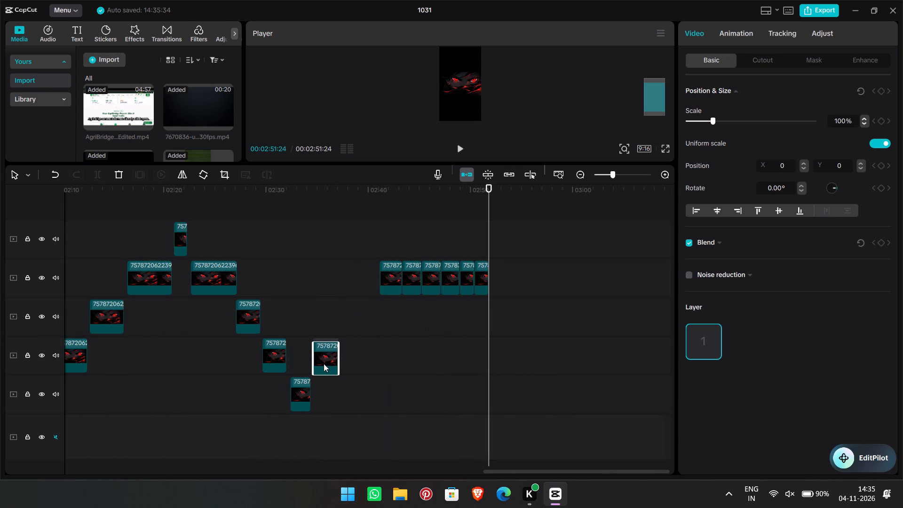
left_click_drag(324, 364, 323, 349)
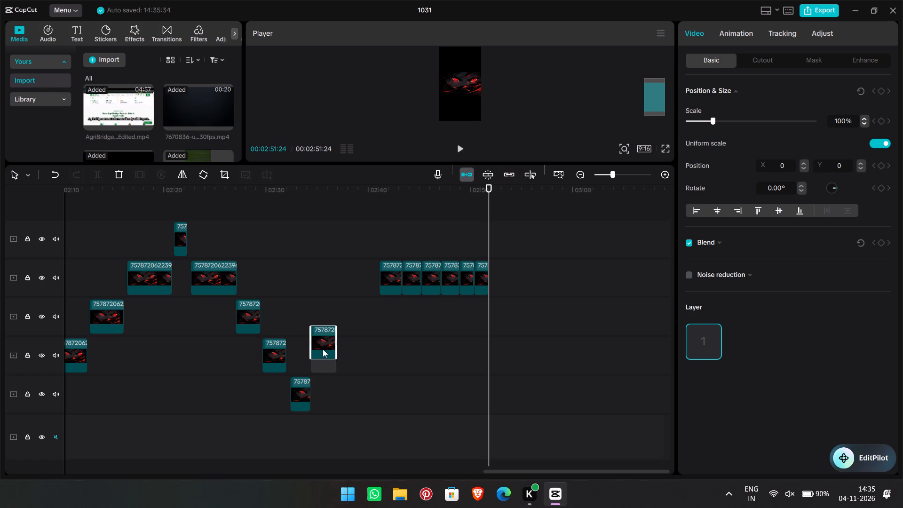
left_click_drag(323, 349, 321, 351)
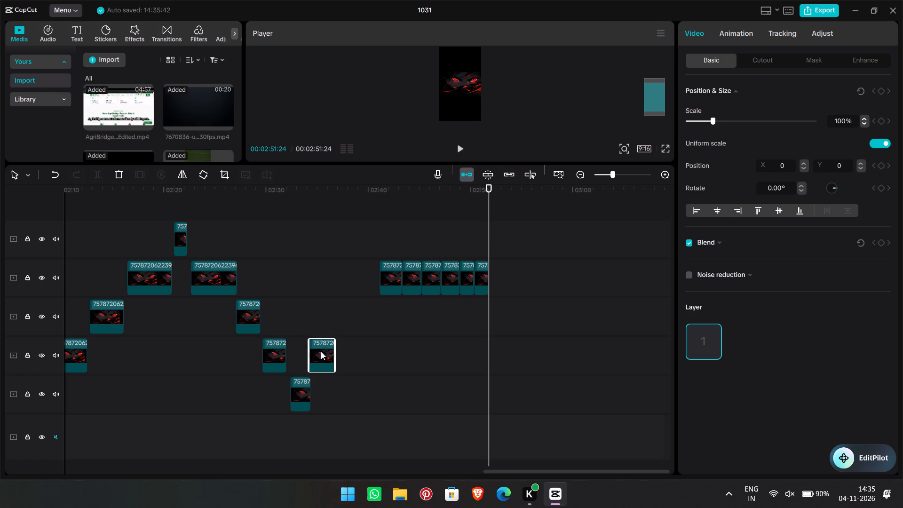
left_click(383, 280)
left_click_drag(389, 279, 348, 312)
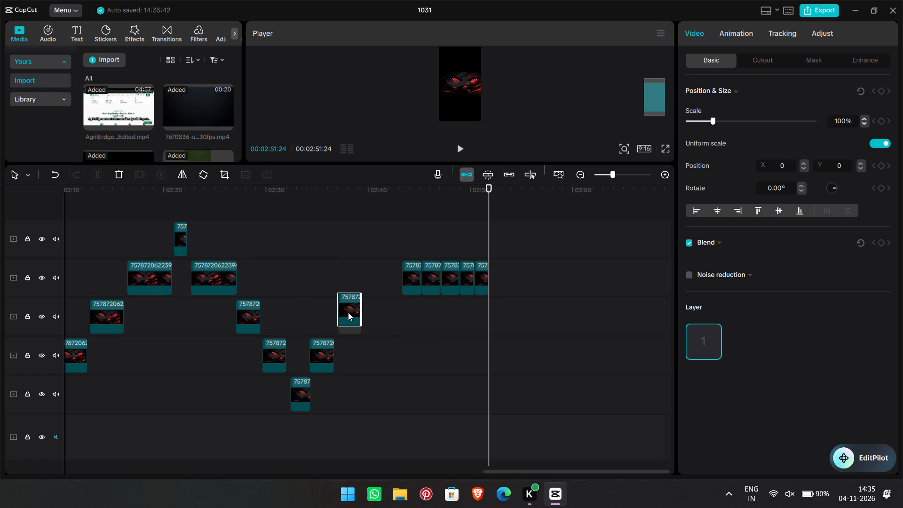
left_click_drag(348, 312, 343, 316)
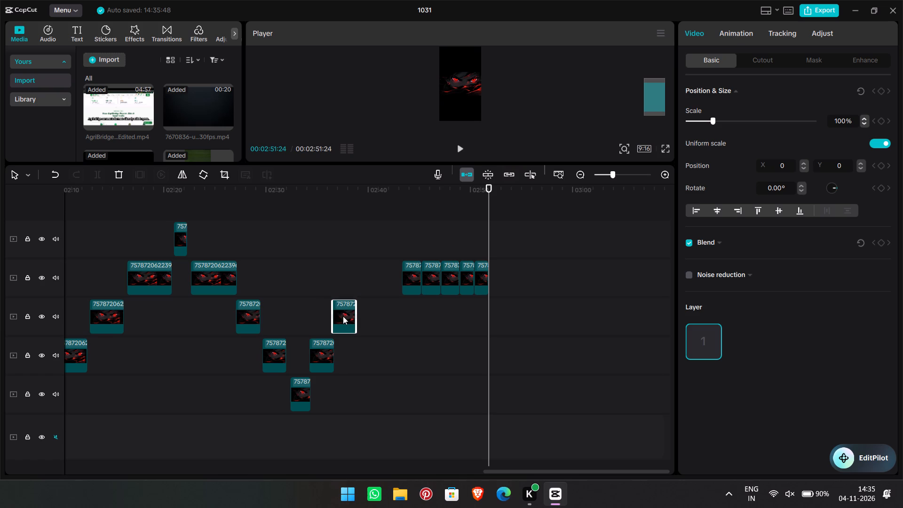
left_click_drag(410, 280, 406, 279)
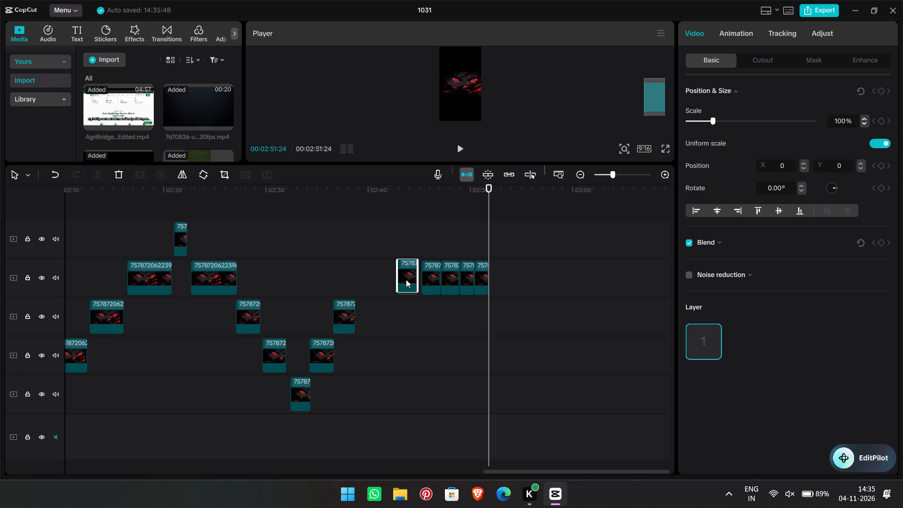
left_click_drag(406, 279, 363, 271)
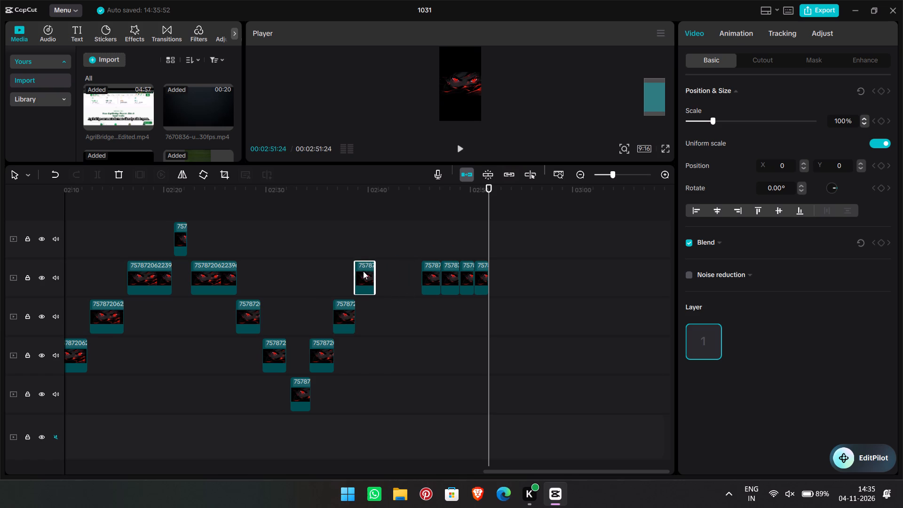
left_click_drag(431, 272, 375, 235)
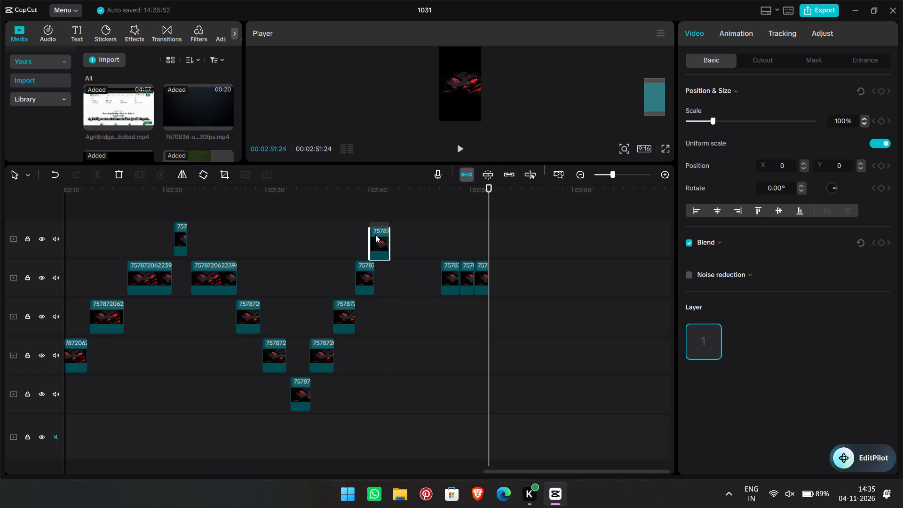
left_click_drag(375, 235, 385, 233)
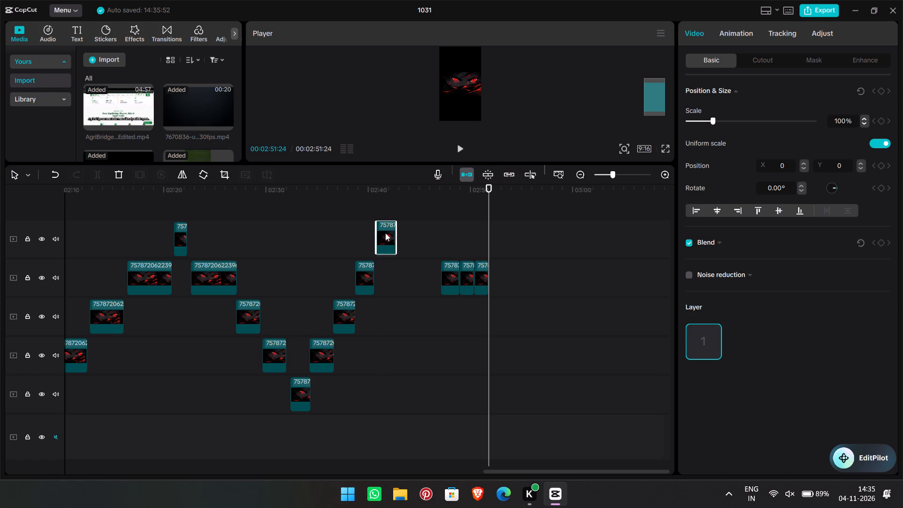
left_click_drag(385, 233, 384, 233)
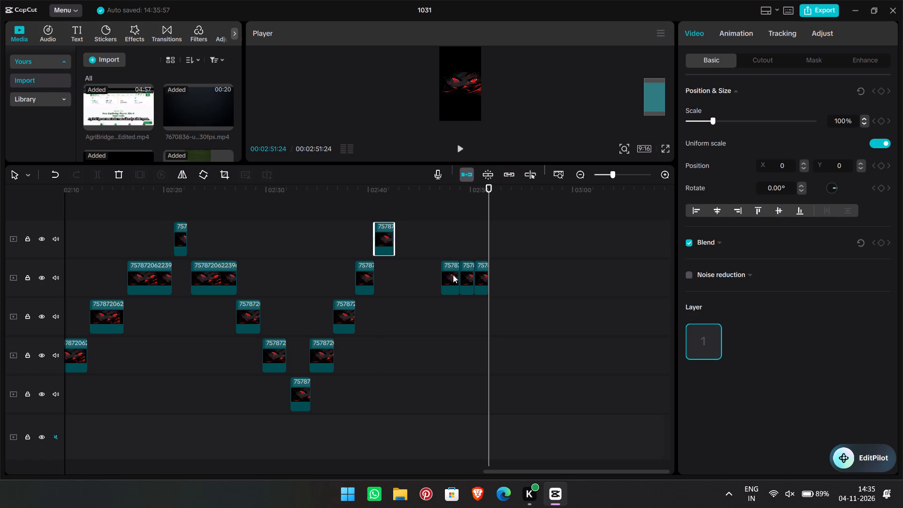
Stagger the last three pieces end to end from about 02:43, descending one track each from the second to the fourth track.
left_click(453, 275)
left_click_drag(453, 275, 410, 277)
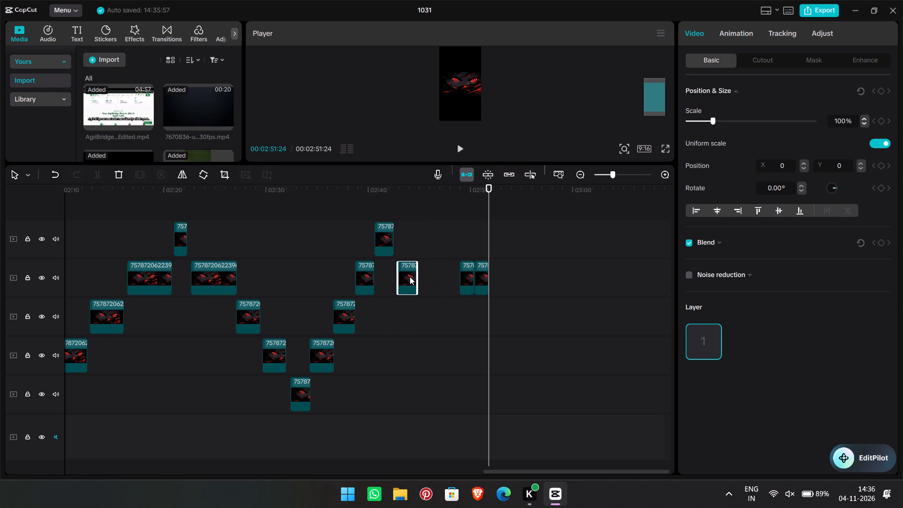
left_click_drag(410, 277, 407, 277)
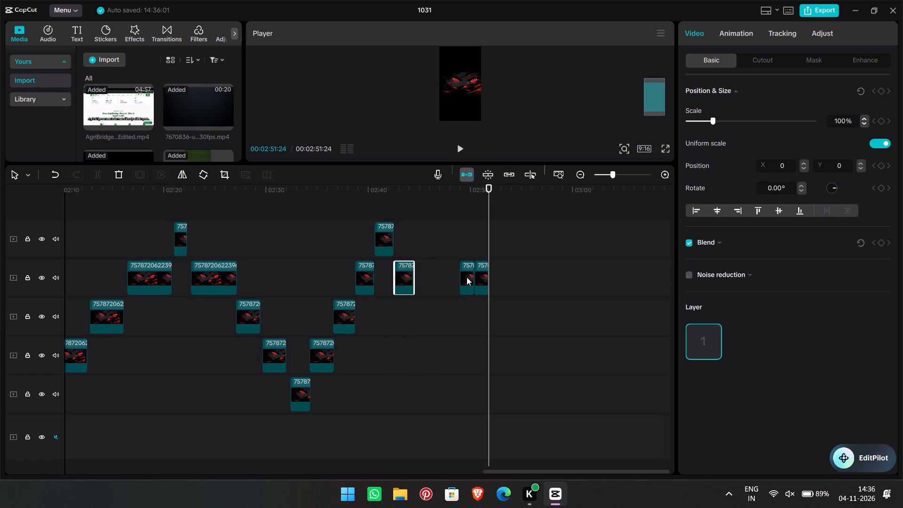
left_click(467, 277)
left_click_drag(467, 277, 421, 317)
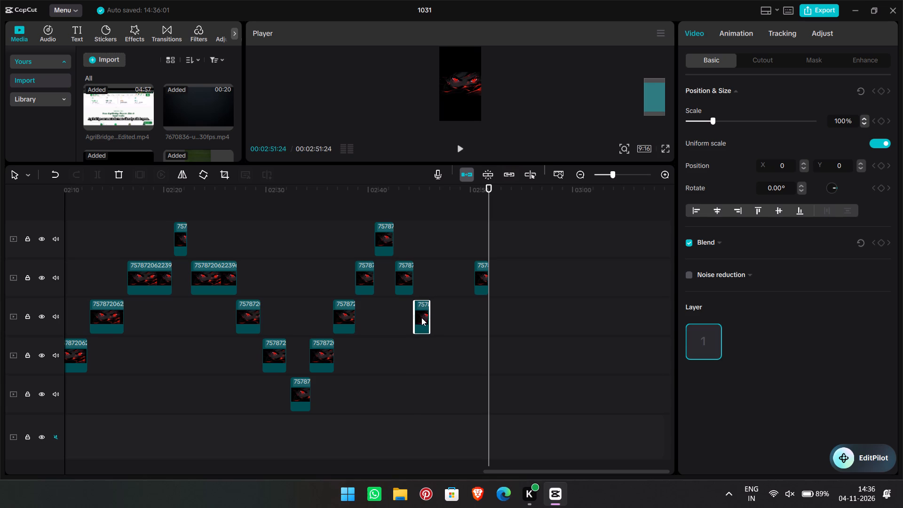
left_click_drag(421, 317, 420, 326)
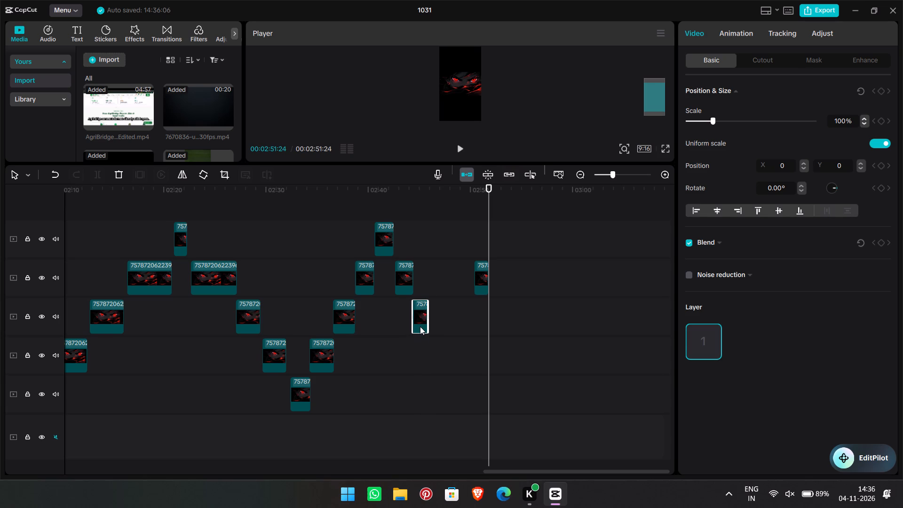
left_click(482, 284)
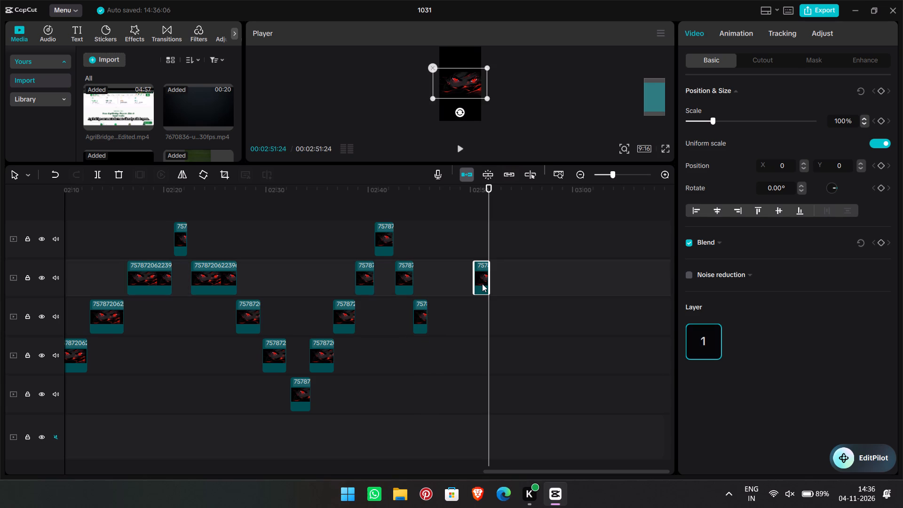
left_click_drag(482, 284, 436, 365)
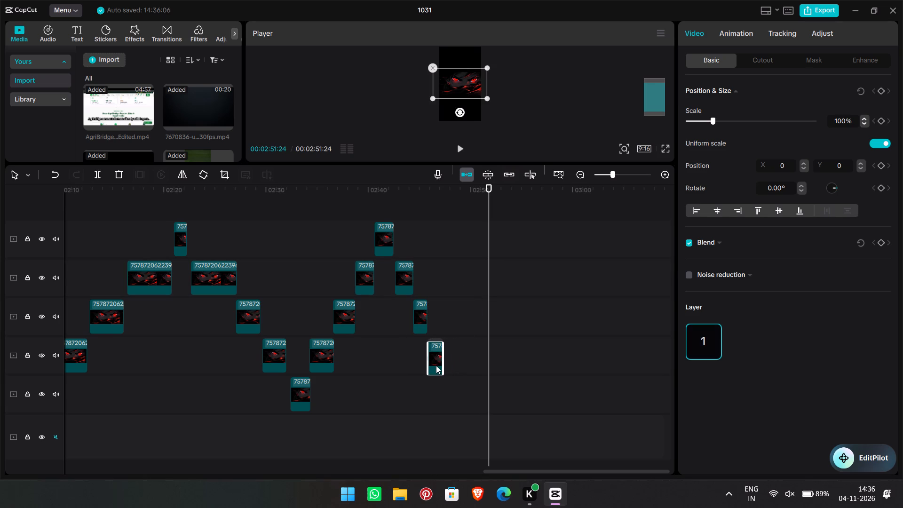
left_click_drag(436, 365, 434, 366)
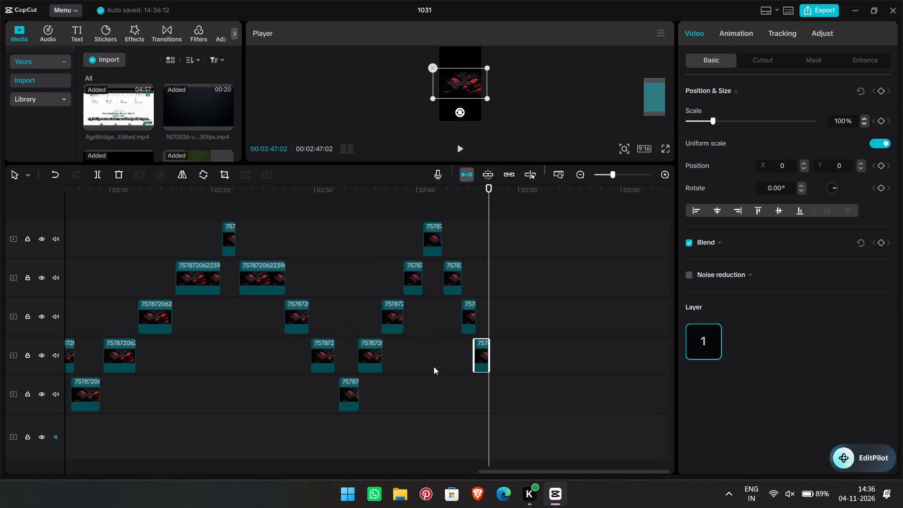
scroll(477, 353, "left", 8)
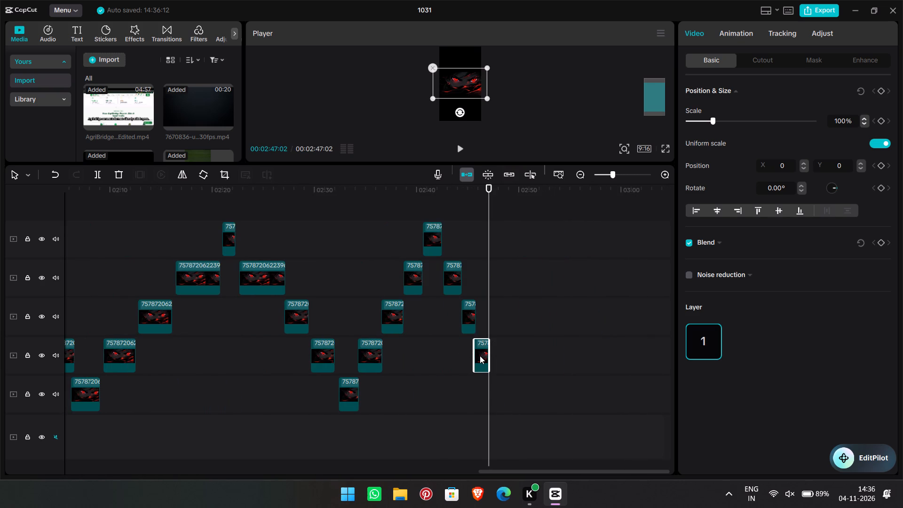
Copy the last clip piece on the fourth track and paste it at 02:47:02, keeping one copy on each of the five upper tracks.
right_click(481, 356)
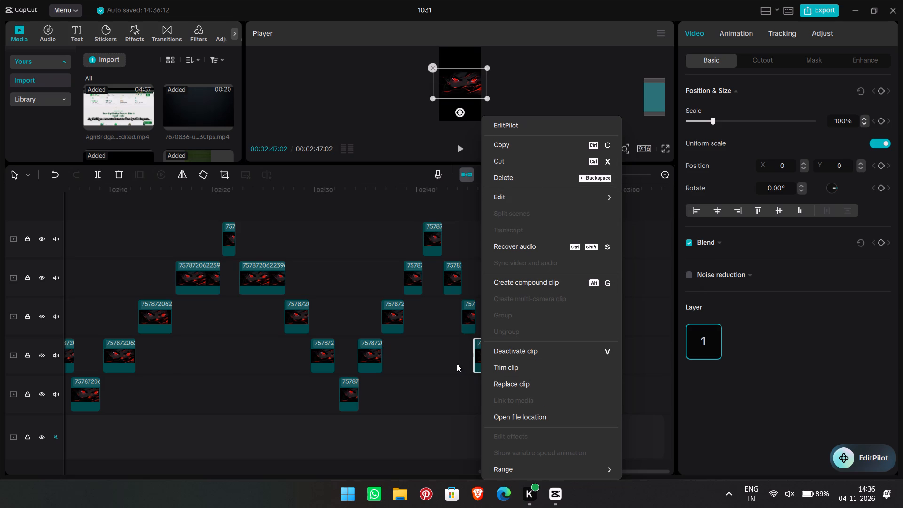
left_click(556, 142)
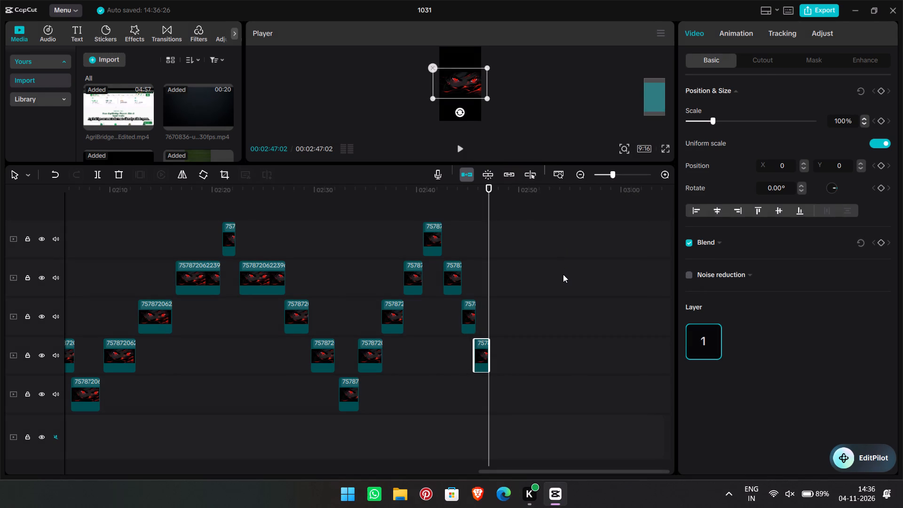
key("ctrl+v")
key("ctrl+v")
key("ctrl+v")
key("ctrl+v")
key("ctrl+v")
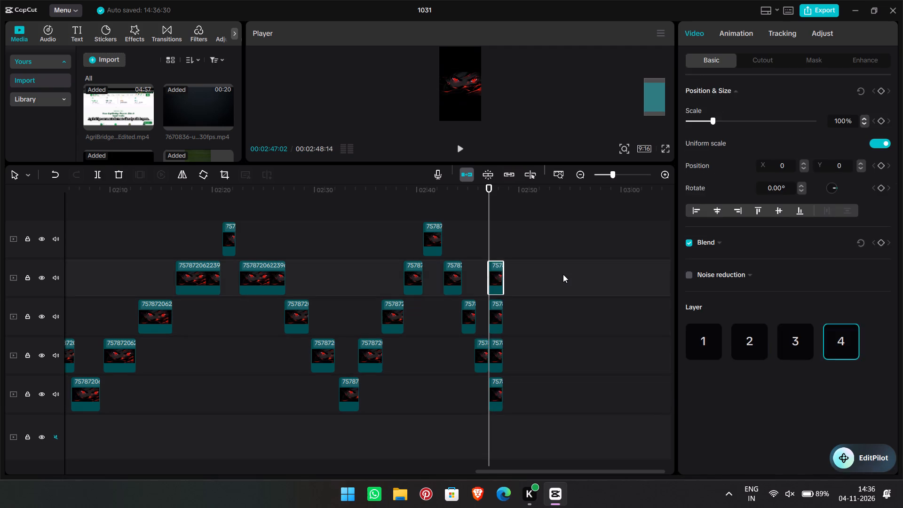
key("ctrl+v")
key("ctrl+v")
key("ctrl+v")
scroll(531, 290, "down", 2)
scroll(516, 315, "up", 1)
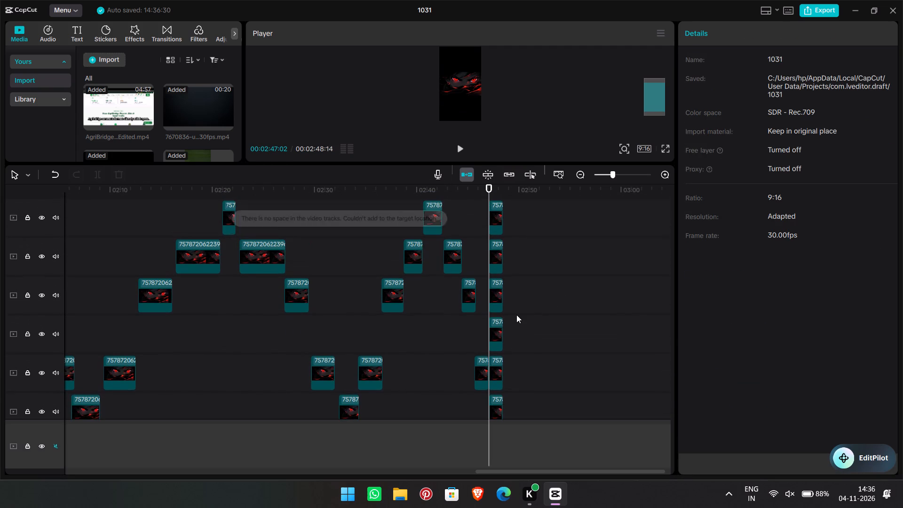
scroll(516, 315, "up", 1)
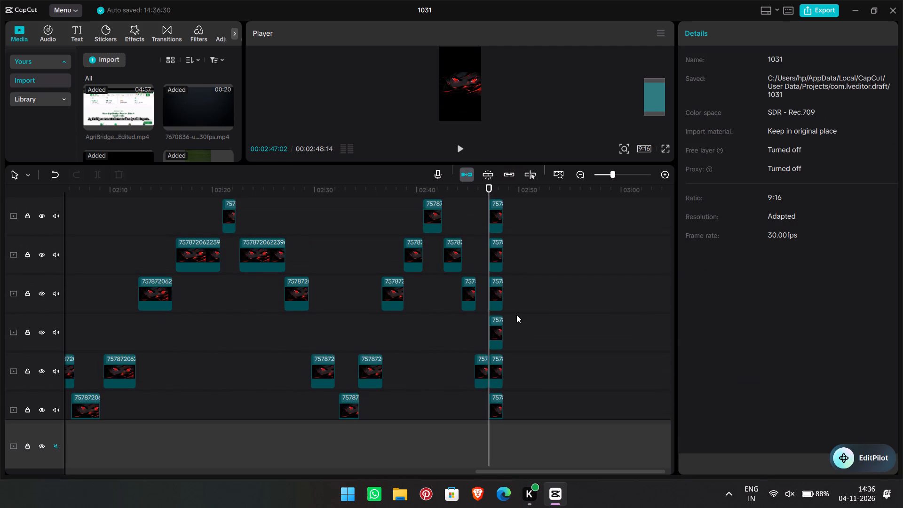
scroll(516, 315, "up", 1)
key("ctrl+z")
scroll(516, 315, "up", 1)
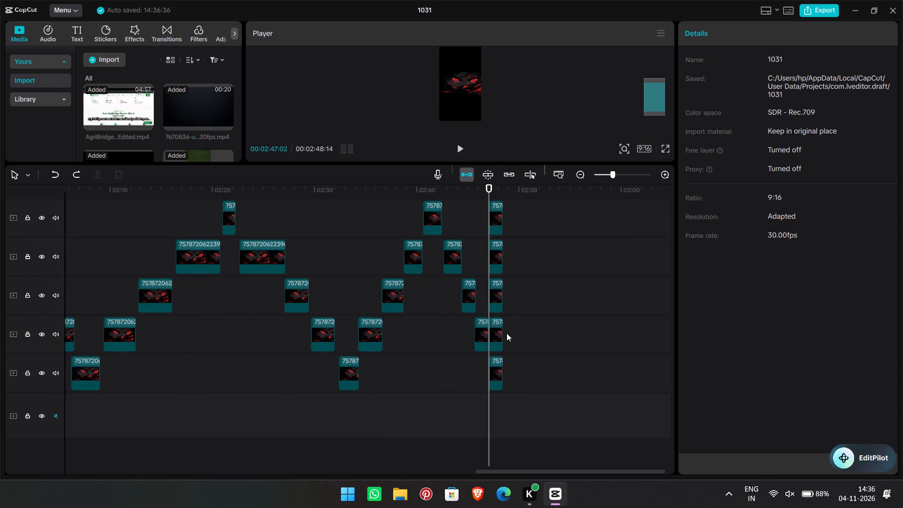
Stagger four of the pasted copies end to end from about 02:48, climbing one track each from the fourth track to the top track.
left_click(492, 328)
left_click_drag(492, 328, 513, 325)
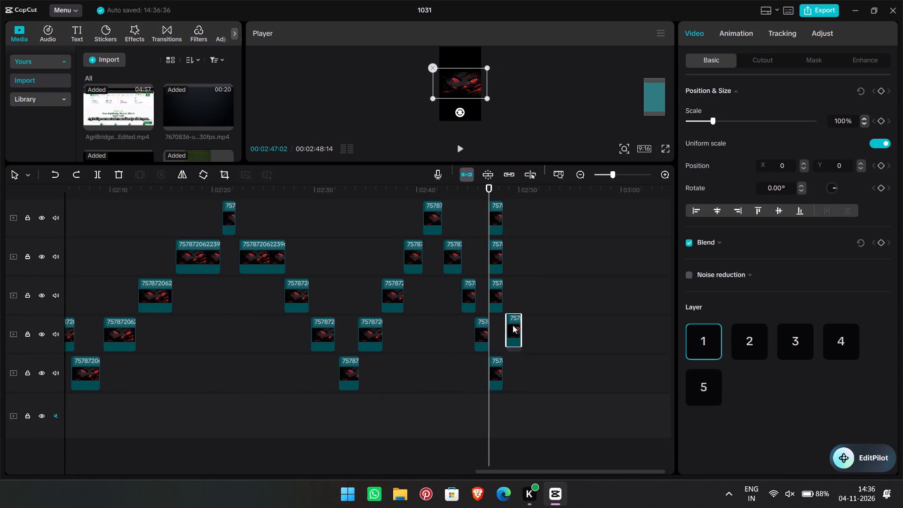
left_click_drag(513, 325, 509, 329)
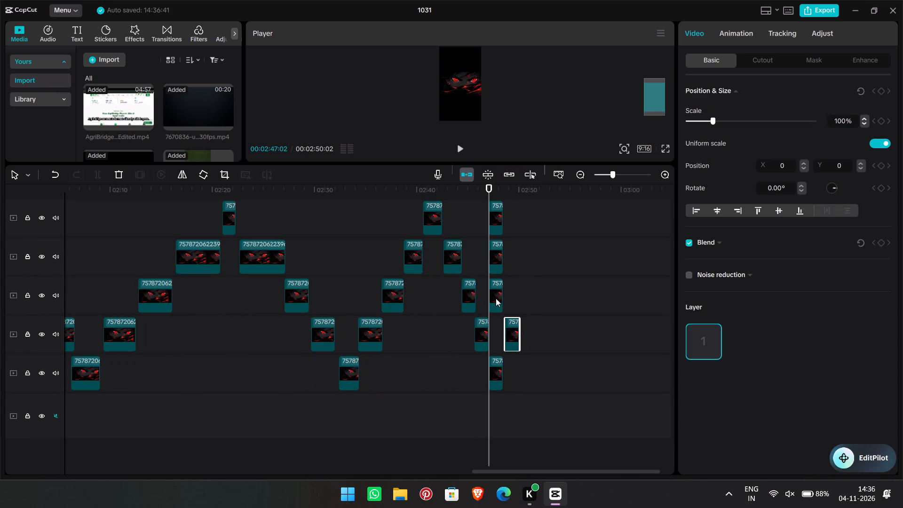
left_click(496, 298)
left_click_drag(496, 298, 527, 296)
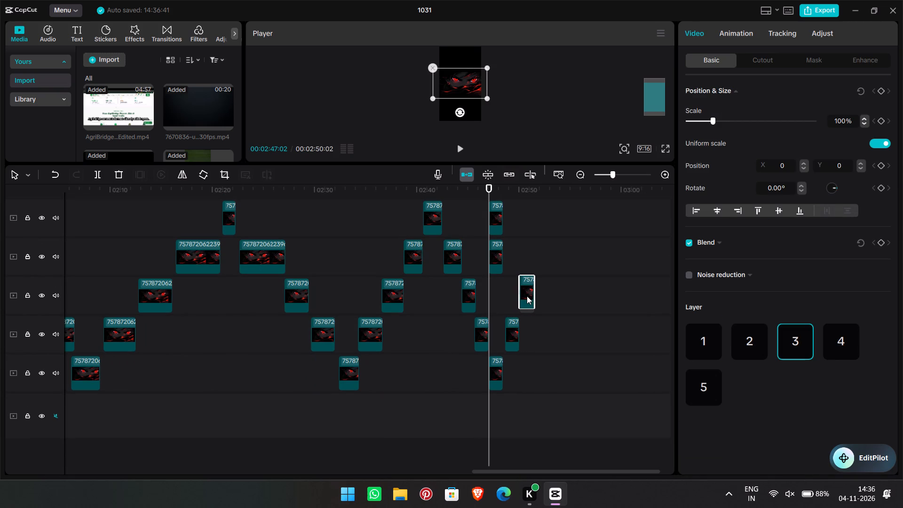
left_click_drag(527, 296, 527, 297)
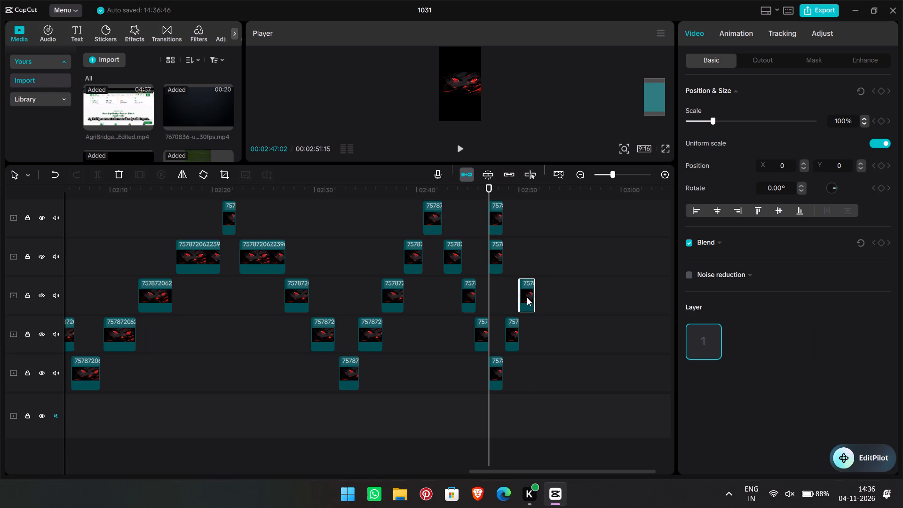
left_click(494, 258)
left_click_drag(494, 258, 533, 251)
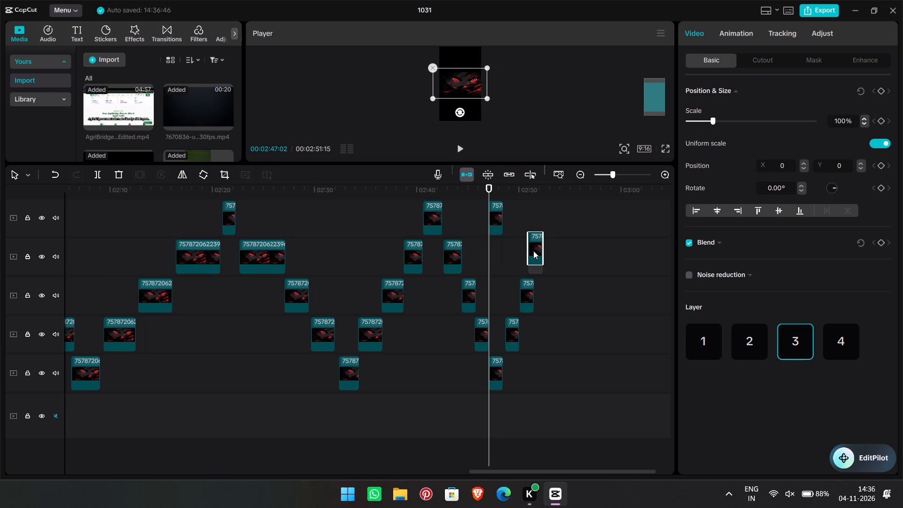
left_click_drag(533, 251, 537, 250)
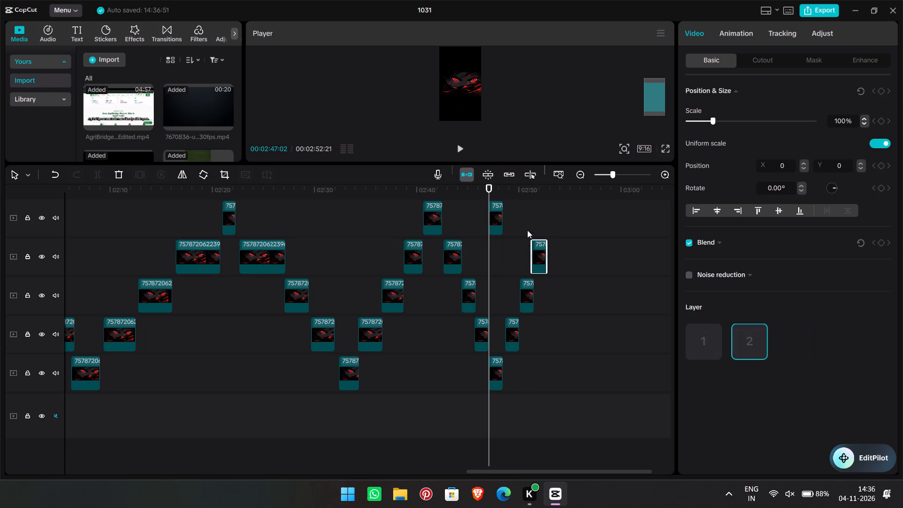
left_click(495, 219)
left_click_drag(495, 219, 552, 217)
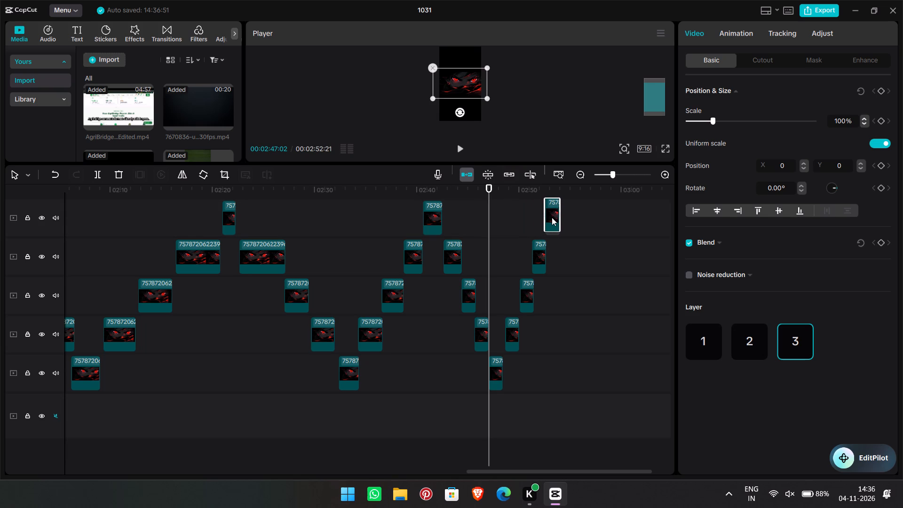
left_click_drag(552, 217, 552, 219)
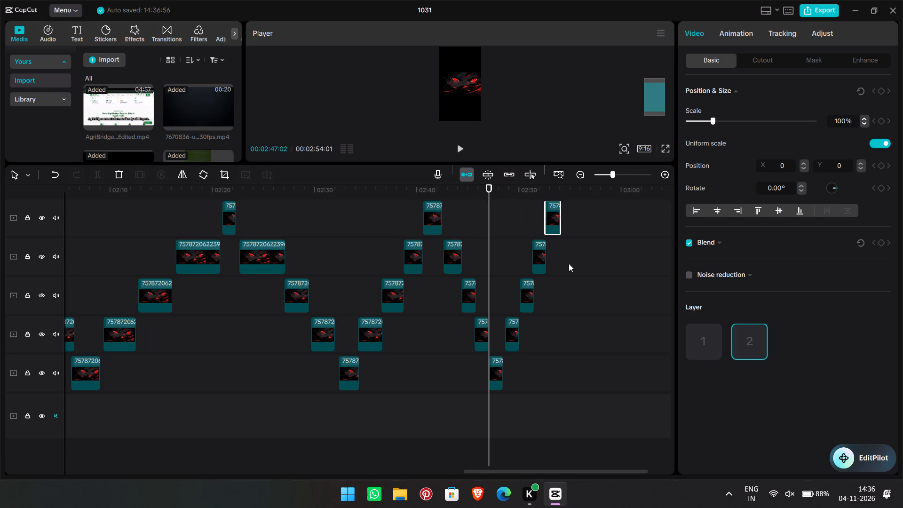
Paste four more copies of the piece at 02:47:02, filling the fourth track up to the top track.
key("ctrl+v")
key("ctrl+v")
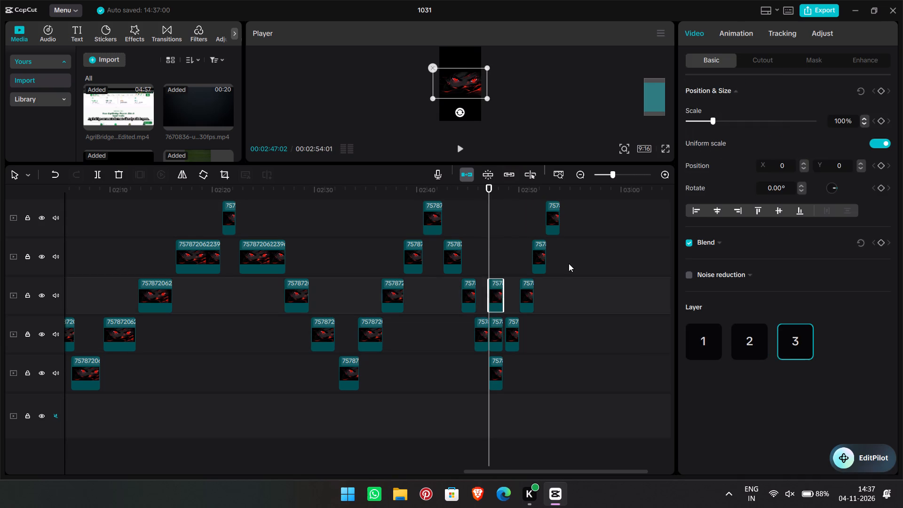
key("ctrl+v")
key("ctrl+v")
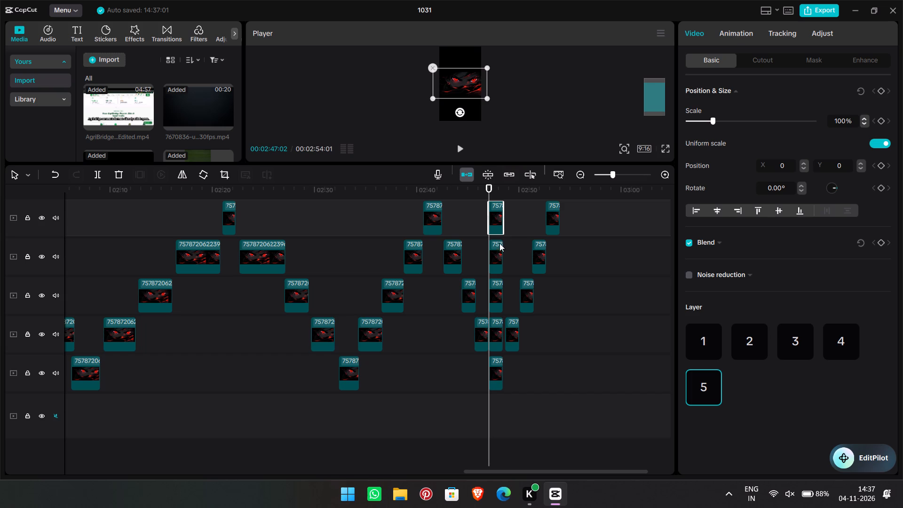
Stagger three of the new copies end to end from about 02:54, descending one track each from the second to the fourth track.
left_click(497, 301)
left_click_drag(497, 301, 573, 262)
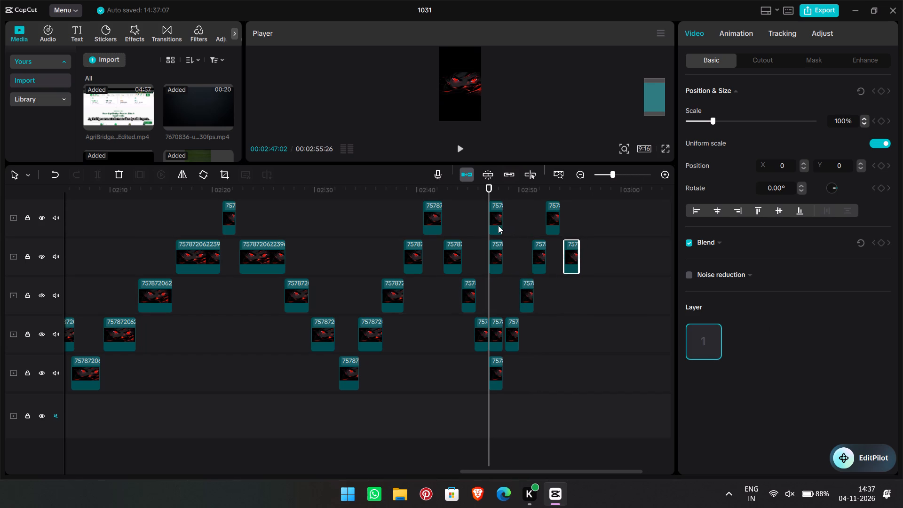
left_click(498, 225)
left_click_drag(498, 225, 566, 295)
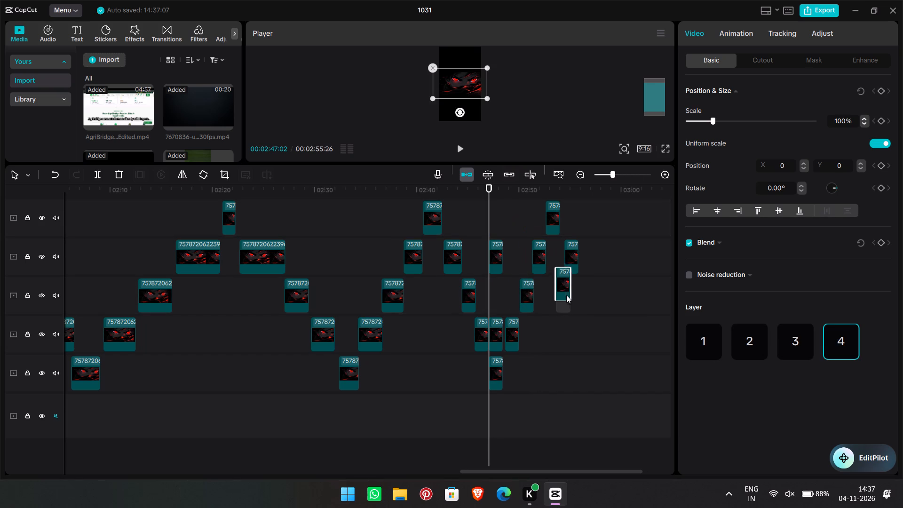
left_click_drag(566, 295, 591, 304)
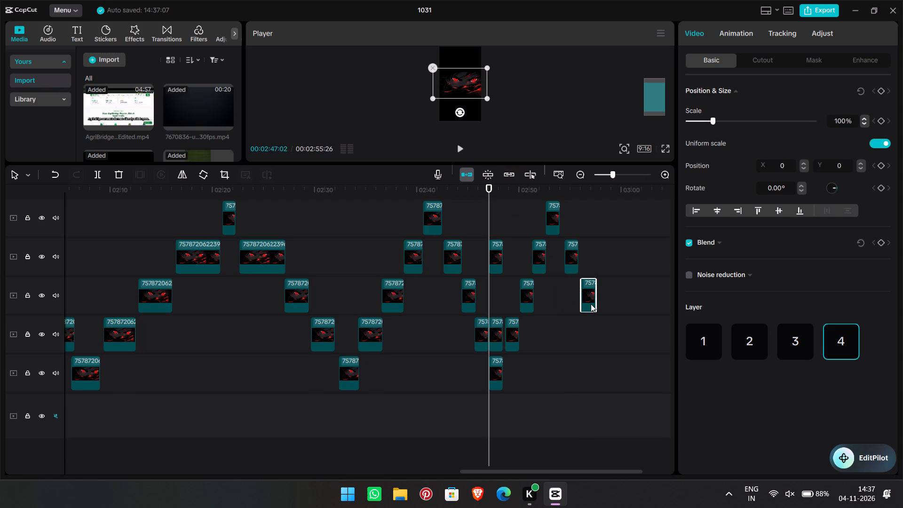
left_click_drag(591, 304, 589, 306)
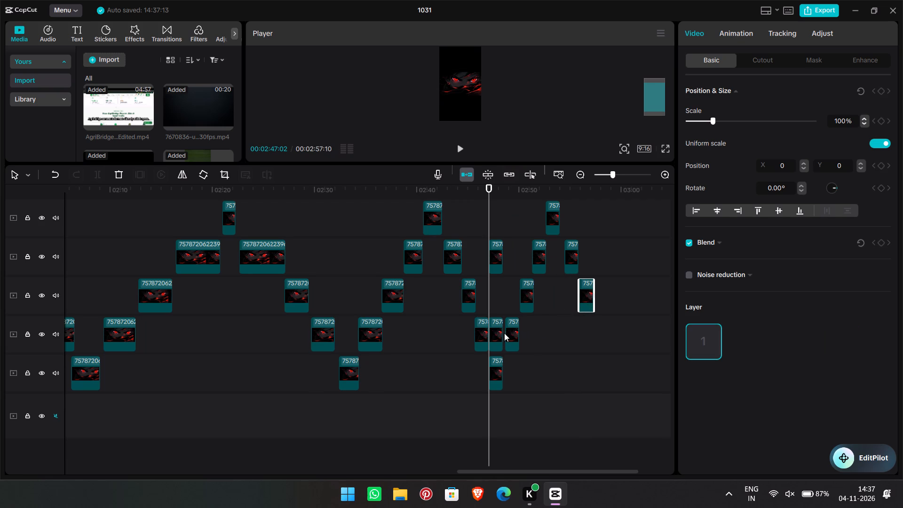
left_click(499, 337)
left_click_drag(499, 337, 586, 333)
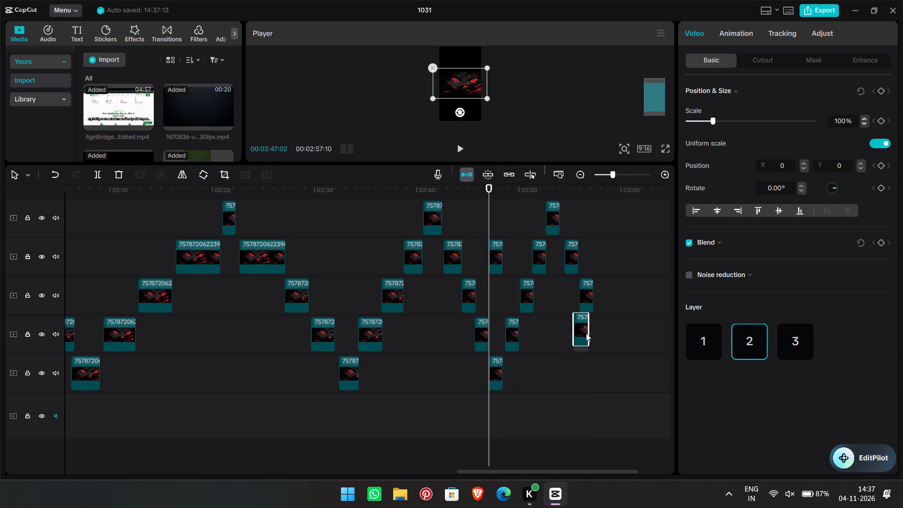
left_click_drag(586, 333, 604, 335)
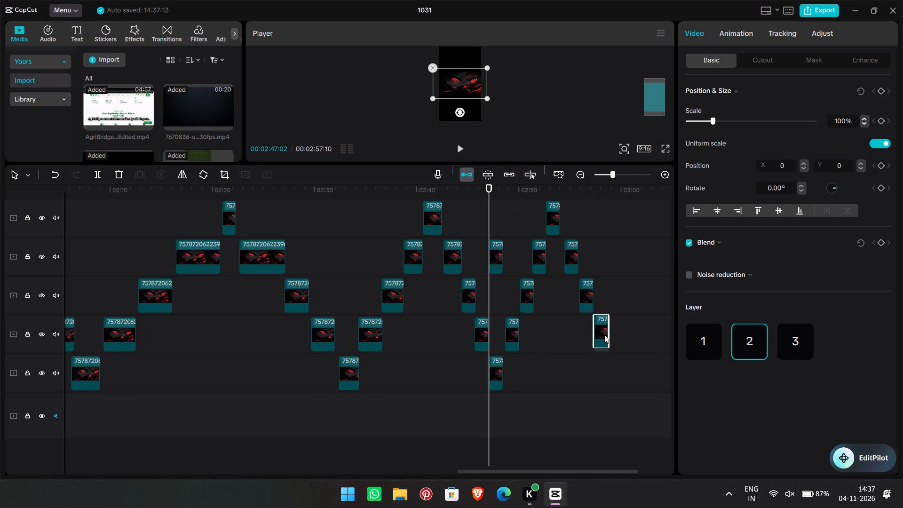
left_click_drag(604, 335, 605, 336)
Move the remaining copy from the second track at 02:47 to the fifth track, starting at about 02:59.
left_click(496, 265)
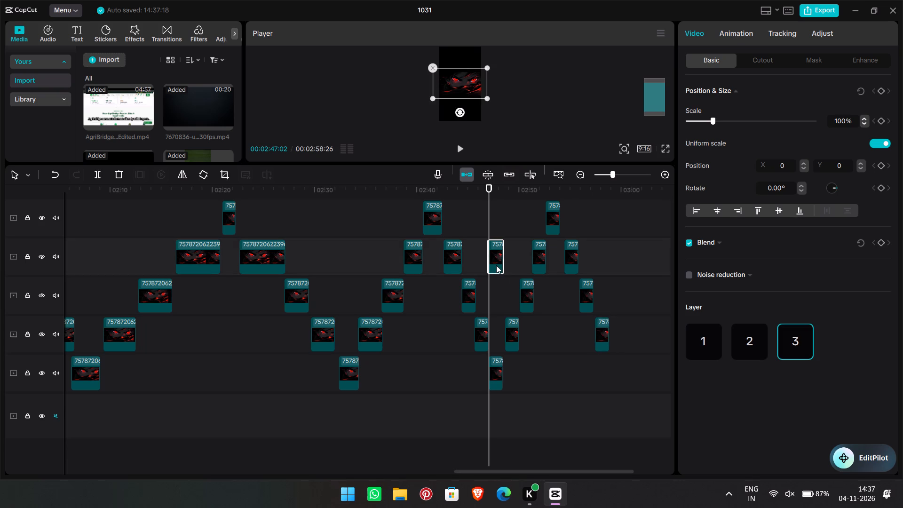
left_click_drag(496, 265, 619, 387)
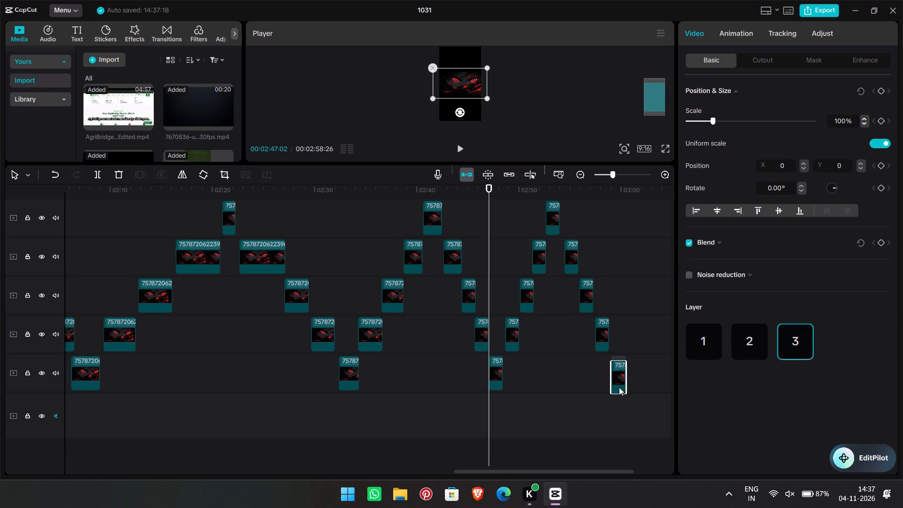
left_click_drag(619, 387, 616, 389)
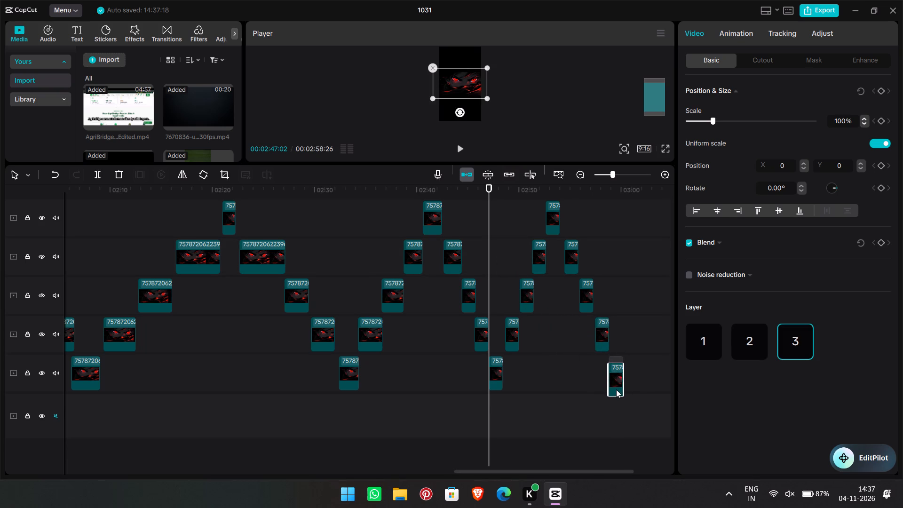
left_click_drag(616, 389, 617, 390)
left_click_drag(617, 390, 615, 374)
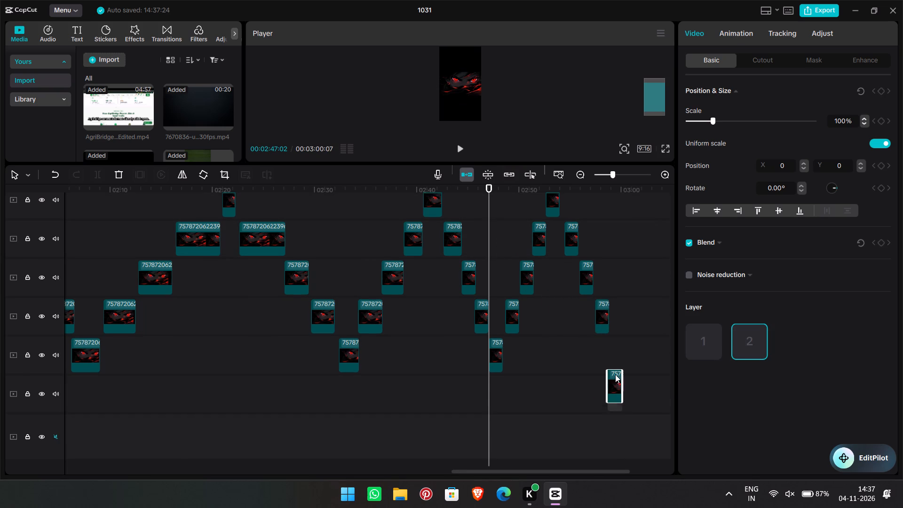
left_click_drag(615, 374, 615, 359)
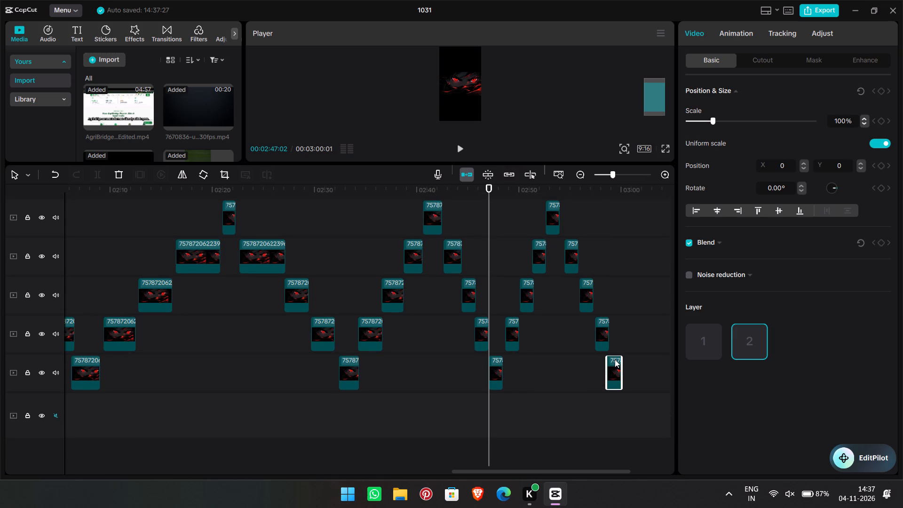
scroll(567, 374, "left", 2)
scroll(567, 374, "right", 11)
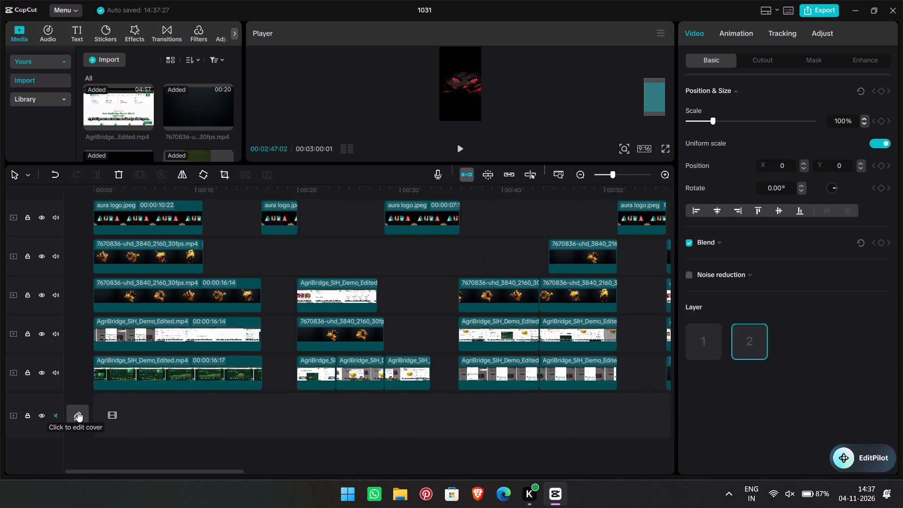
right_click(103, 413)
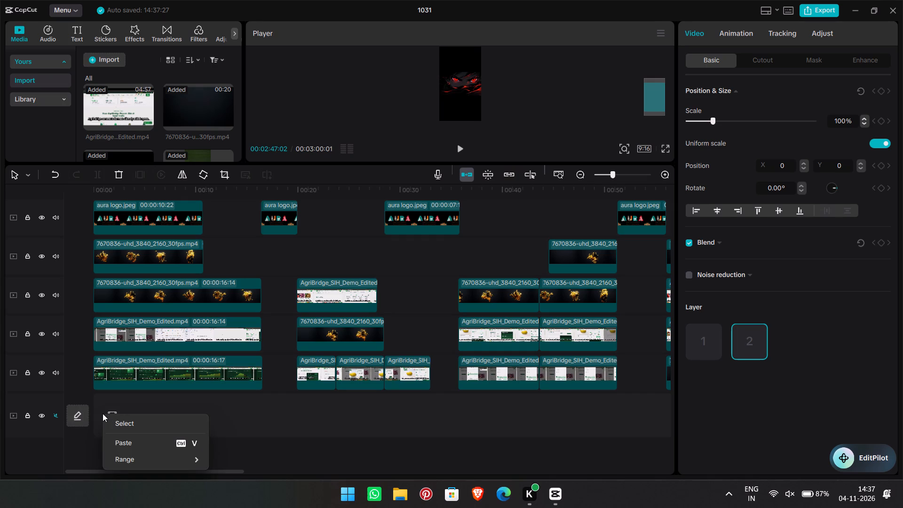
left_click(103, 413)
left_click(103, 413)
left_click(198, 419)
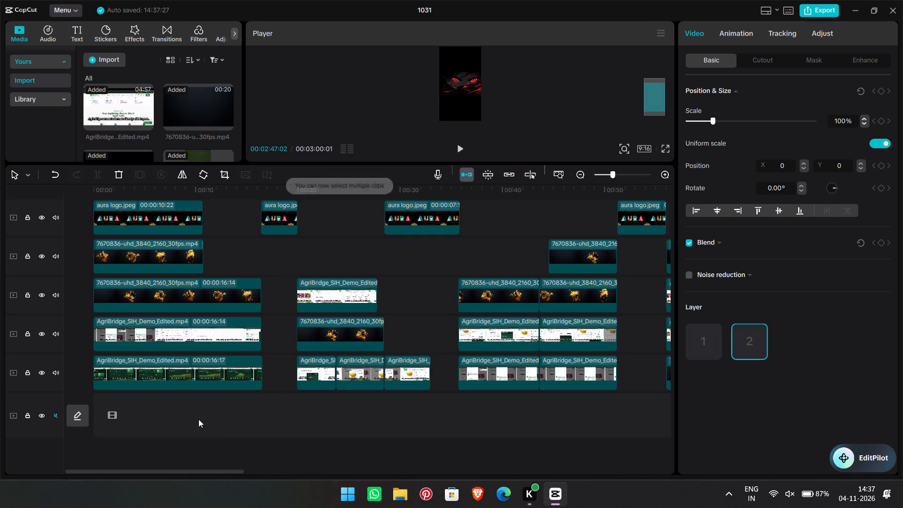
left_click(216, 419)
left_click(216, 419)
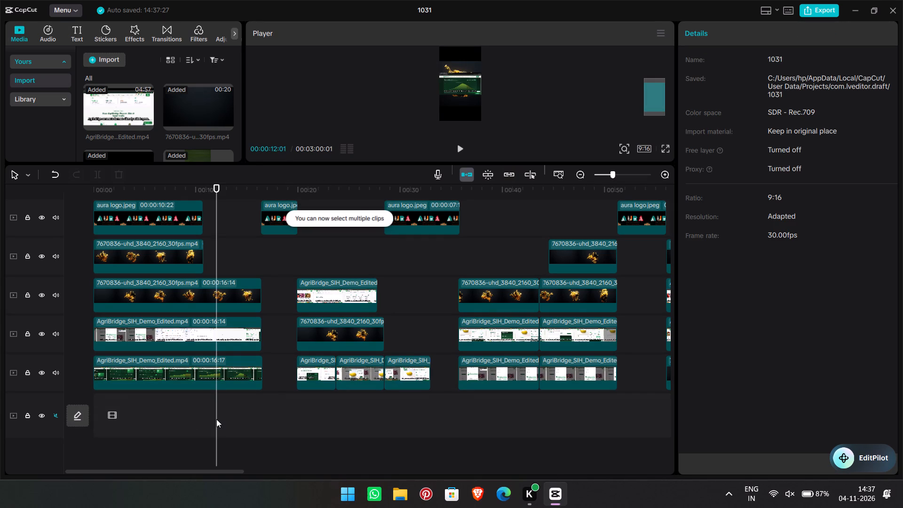
Paste five copies of the clip piece at 03:00:01, the end of the sequence, one on each of the five upper tracks.
scroll(207, 421, "left", 6)
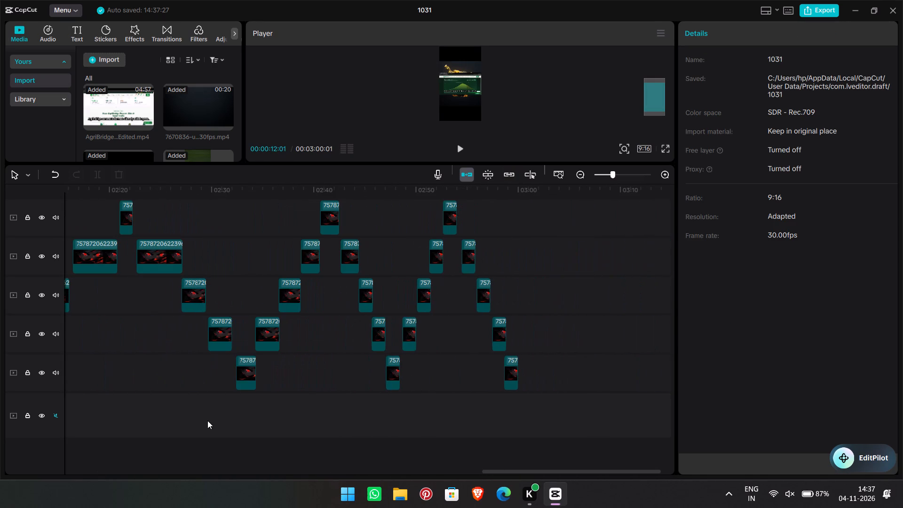
left_click(531, 338)
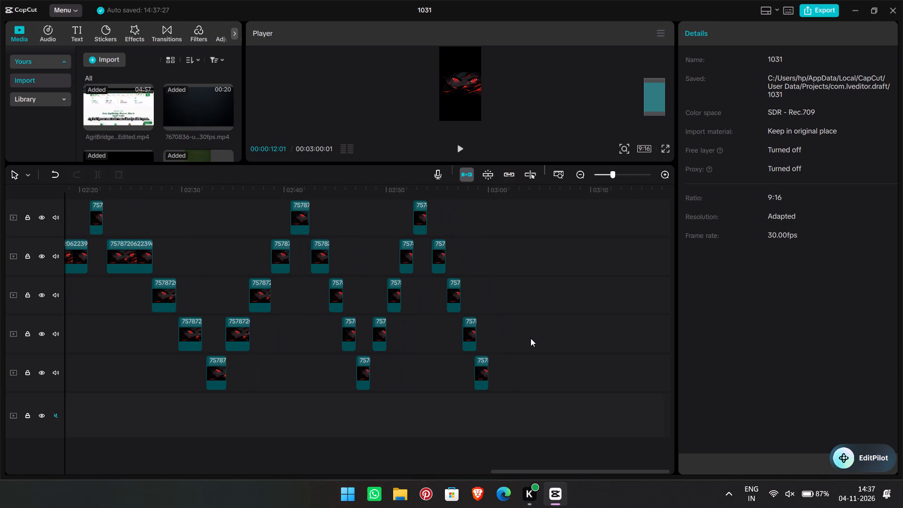
key("ctrl+v")
key("ctrl+v")
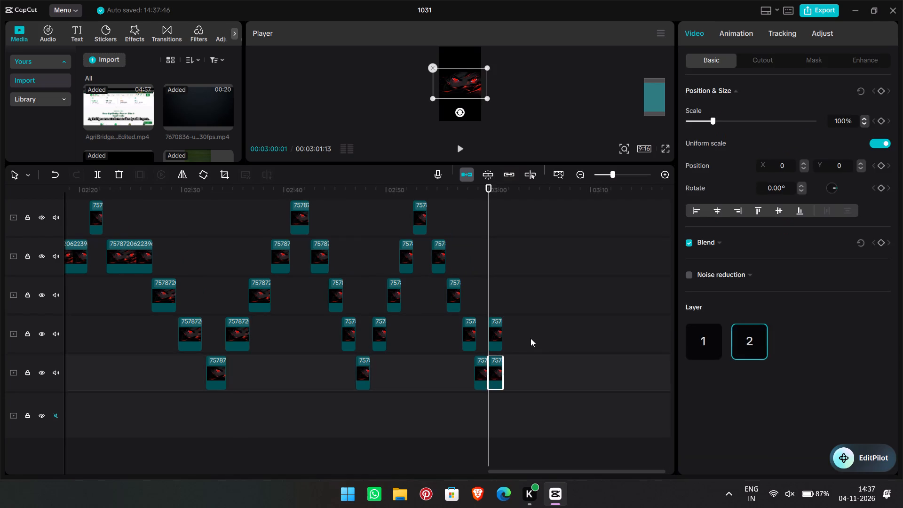
key("ctrl+v")
key("ctrl+v")
key("ctrl+v")
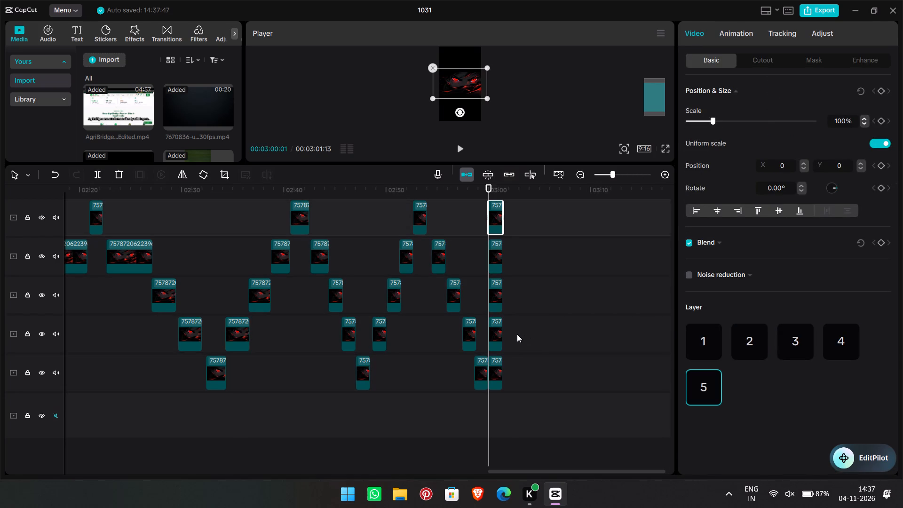
Paste five copies of the clip piece at 03:01:13, the end of the sequence, one on each of the five upper tracks.
left_click(517, 334)
key("ctrl+v")
key("ctrl+v")
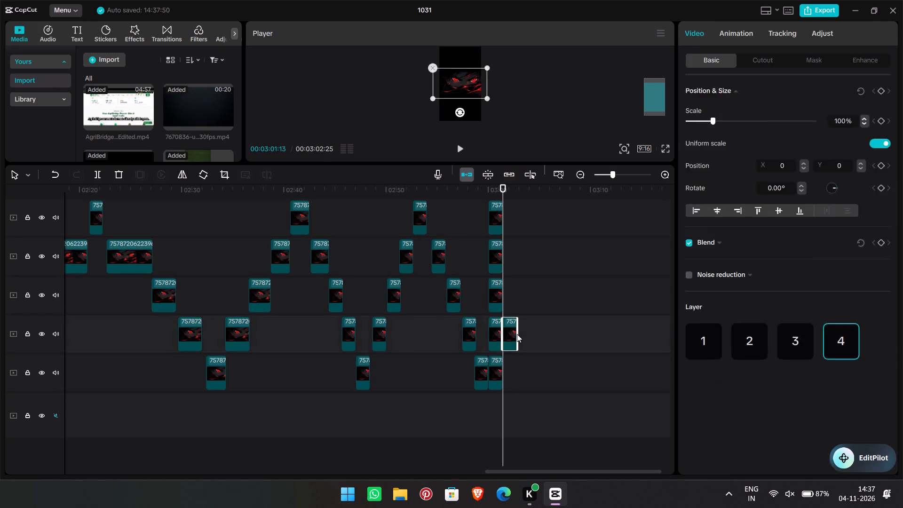
key("ctrl+v")
key("ctrl+v")
key("ctrl+v")
Paste five more copies of the piece at 03:02:25, the end of the sequence, one on each of the five upper tracks.
left_click(522, 335)
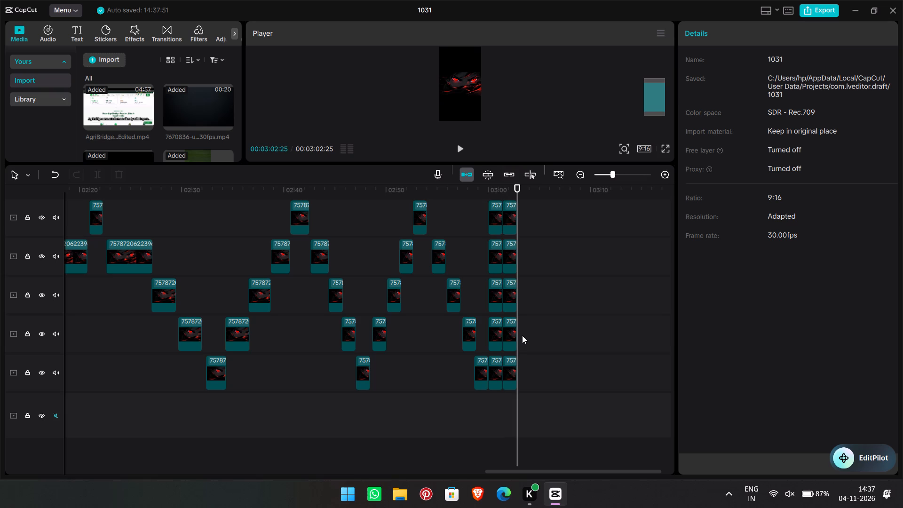
key("ctrl+v")
key("ctrl+v")
key("ctrl+v")
key("ctrl+v")
key("ctrl+v")
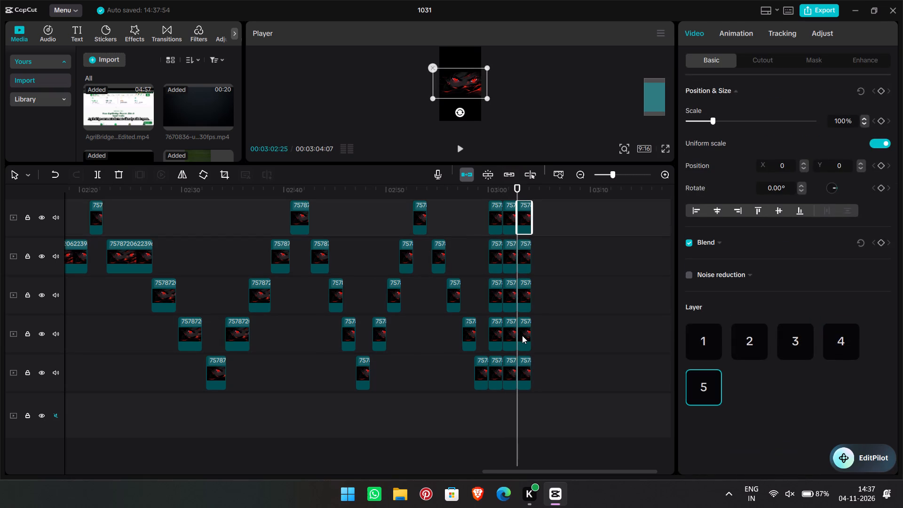
Paste another five copies of the piece at 03:04:07, the end of the sequence, one on each of the five upper tracks.
left_click(544, 340)
key("ctrl+v")
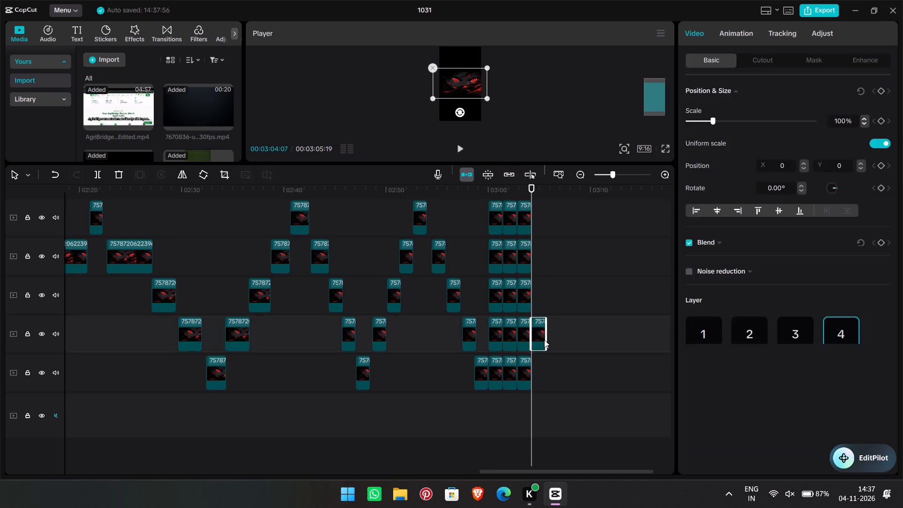
key("ctrl+v")
key("ctrl+v")
key("ctrl+v")
key("ctrl+v")
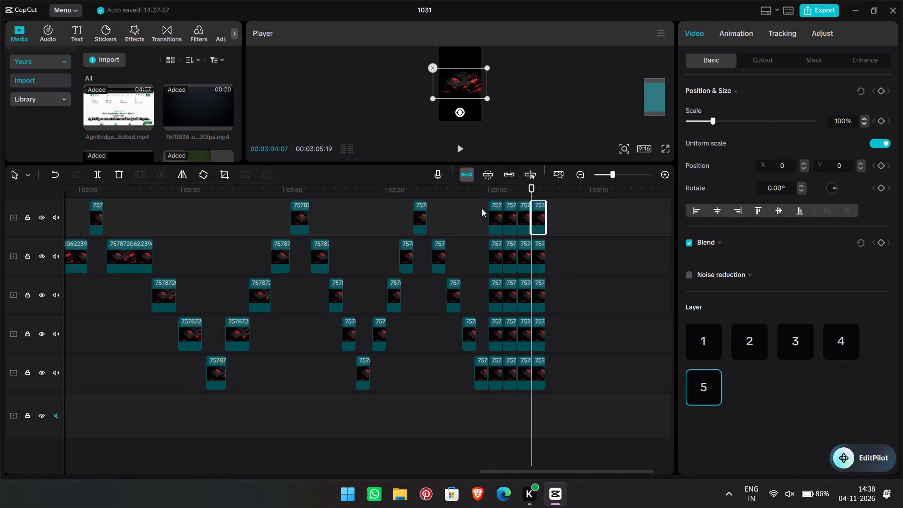
Move the block of sixteen pasted copies on the four upper tracks along the timeline to start at about 03:12.
left_click_drag(482, 208, 572, 330)
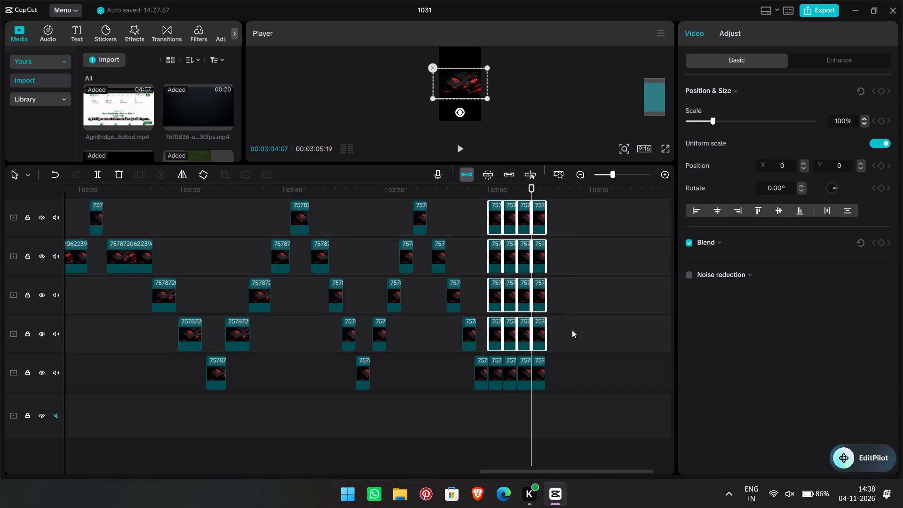
left_click_drag(525, 298, 535, 298)
left_click_drag(535, 298, 647, 299)
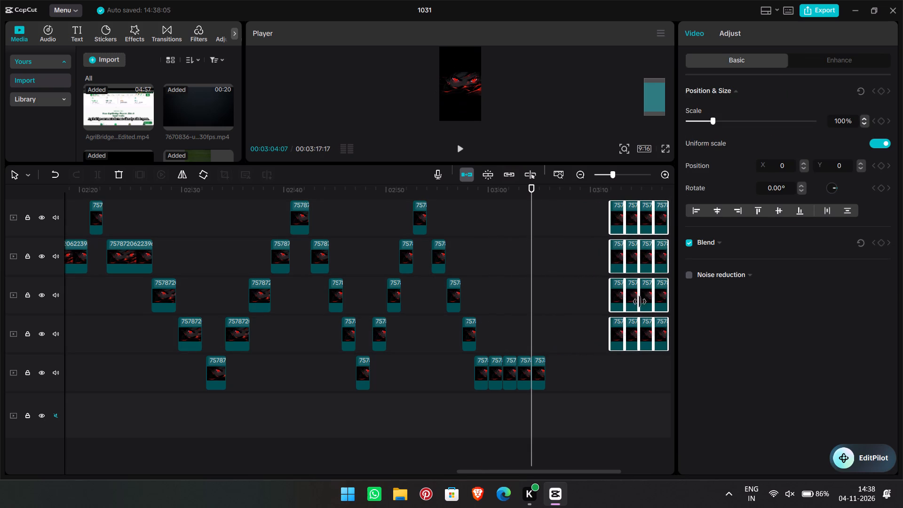
Move the fifth-track copy at about 03:00 straight up to the fourth track.
left_click_drag(498, 370, 499, 341)
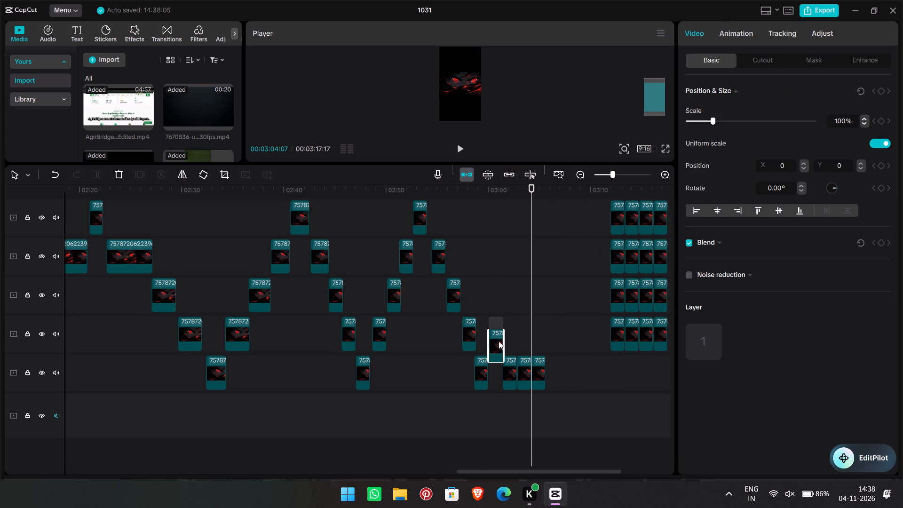
left_click_drag(499, 341, 497, 327)
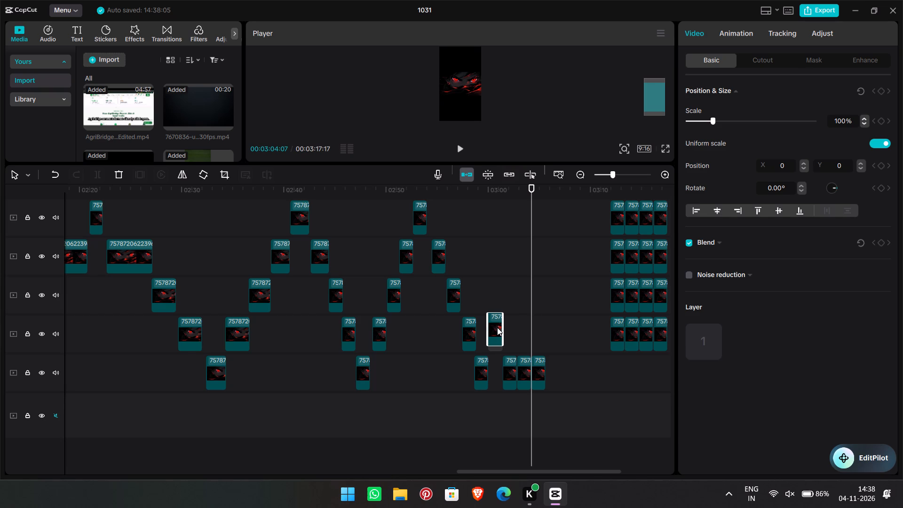
left_click_drag(497, 327, 499, 330)
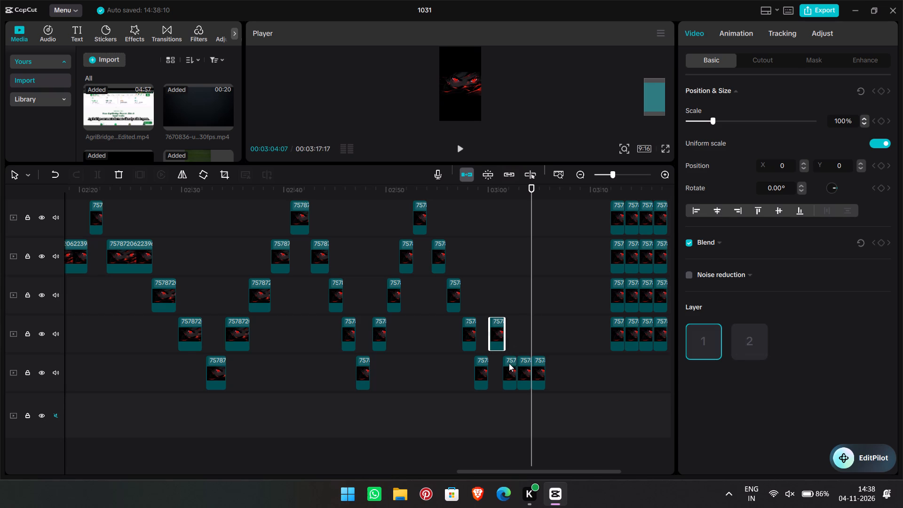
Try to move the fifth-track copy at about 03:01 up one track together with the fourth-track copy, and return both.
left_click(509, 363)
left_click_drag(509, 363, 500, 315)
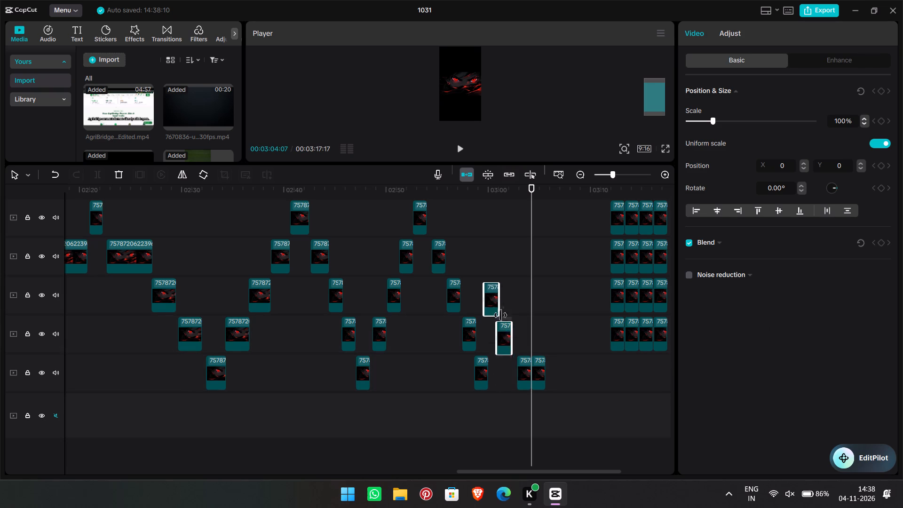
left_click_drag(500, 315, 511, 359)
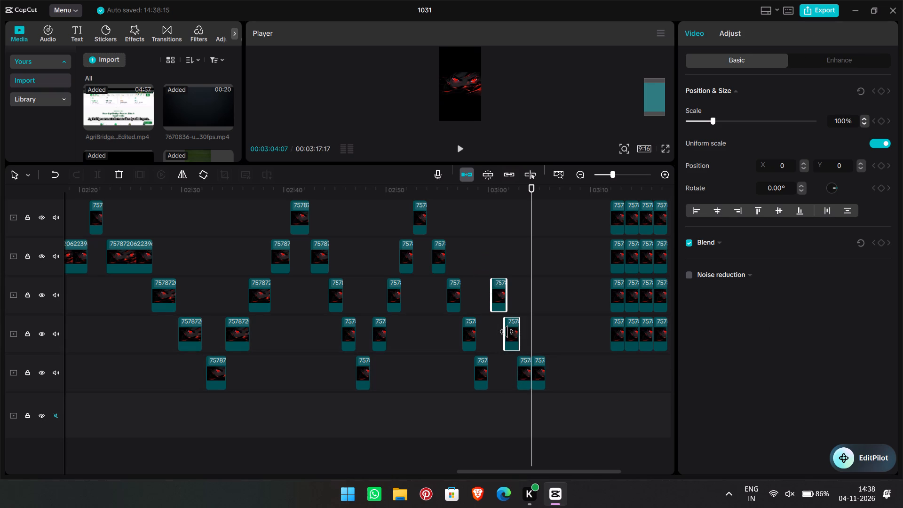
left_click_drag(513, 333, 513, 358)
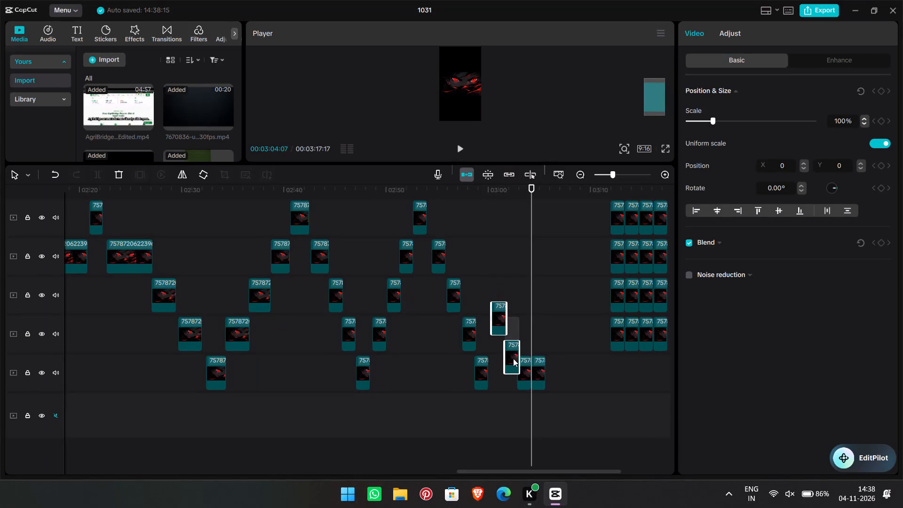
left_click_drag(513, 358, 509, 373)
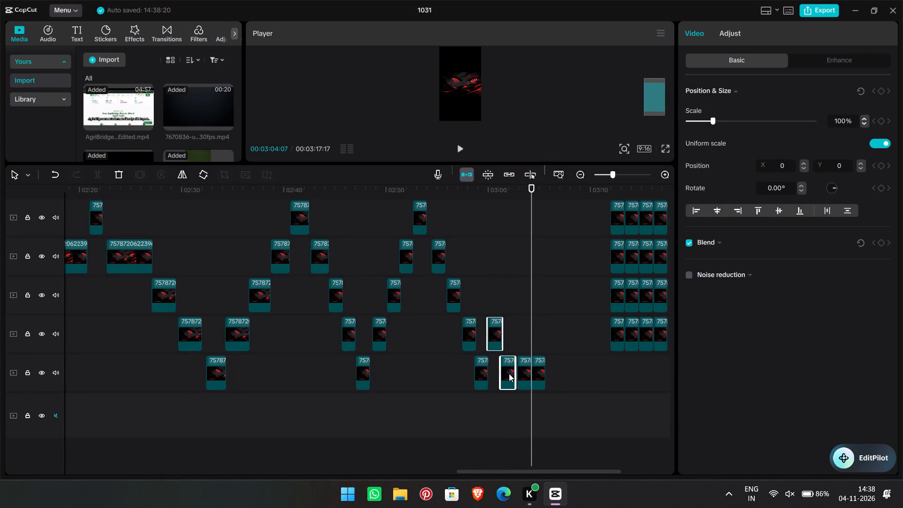
Extend the fifth-track copy at about 03:01 to the start of the next piece and move it up to the third track.
left_click(509, 373)
double_click(509, 373)
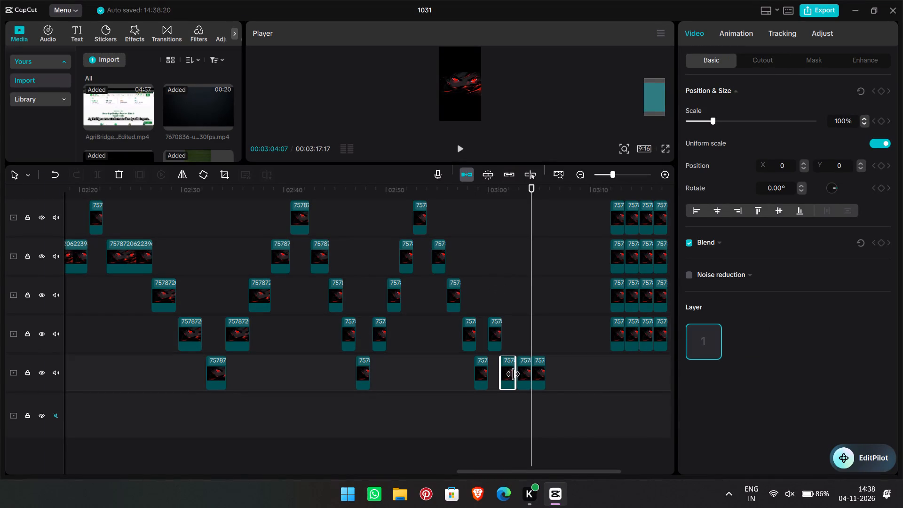
left_click_drag(513, 374, 529, 350)
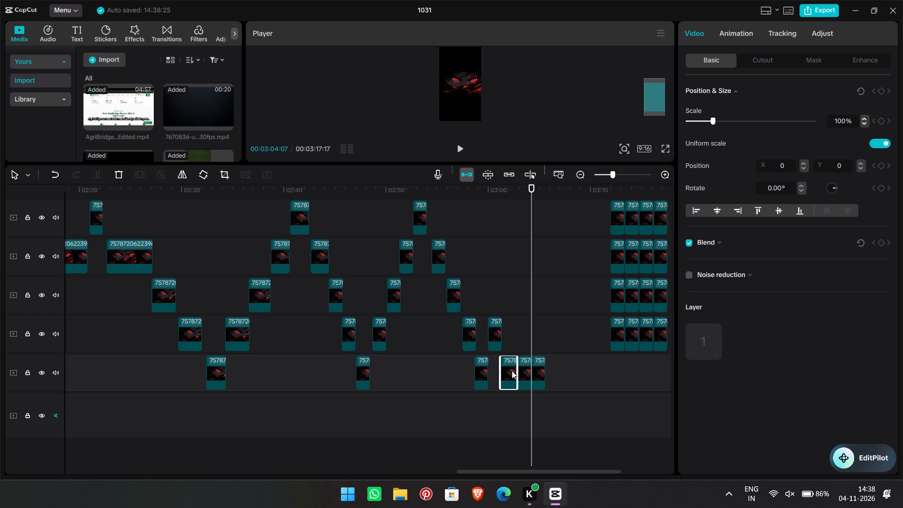
left_click_drag(508, 372, 508, 301)
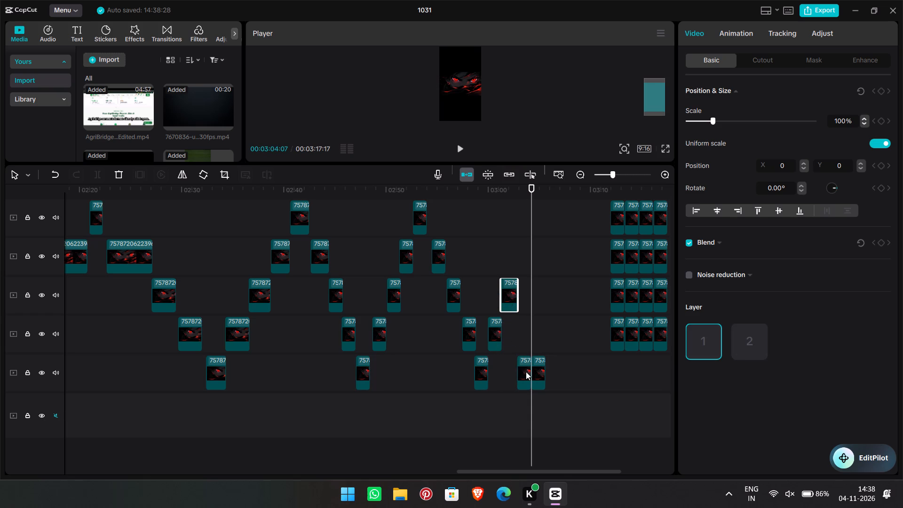
Move the last two fifth-track copies up, one to the second track at about 03:02 and one to the top track at about 03:04.
left_click(526, 372)
left_click_drag(526, 372, 522, 254)
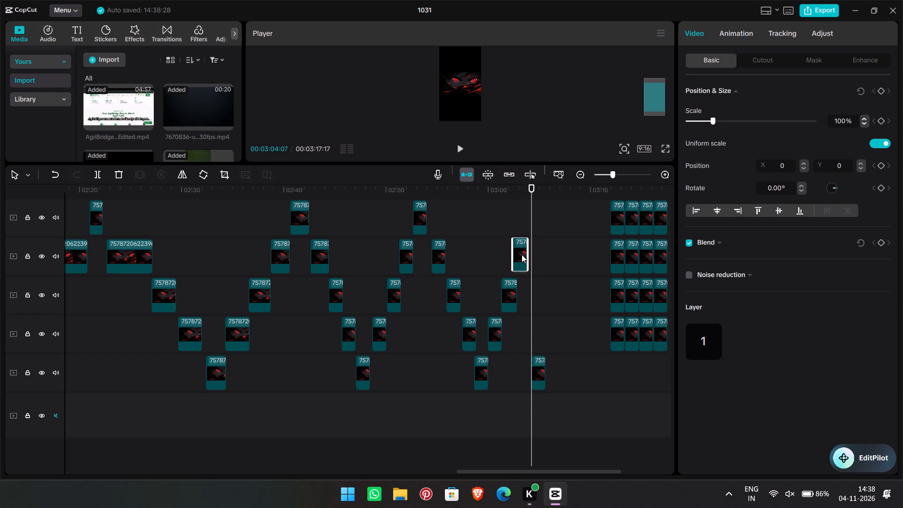
left_click_drag(522, 254, 523, 255)
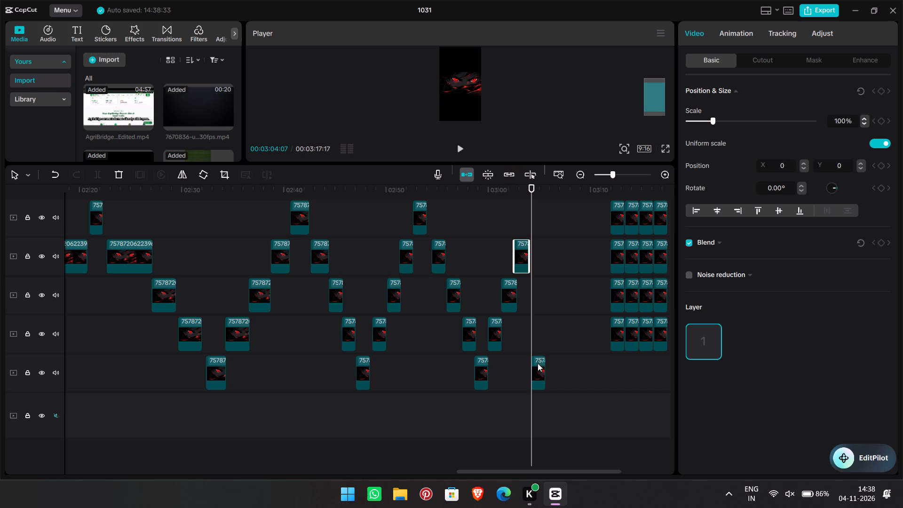
left_click_drag(538, 363, 528, 220)
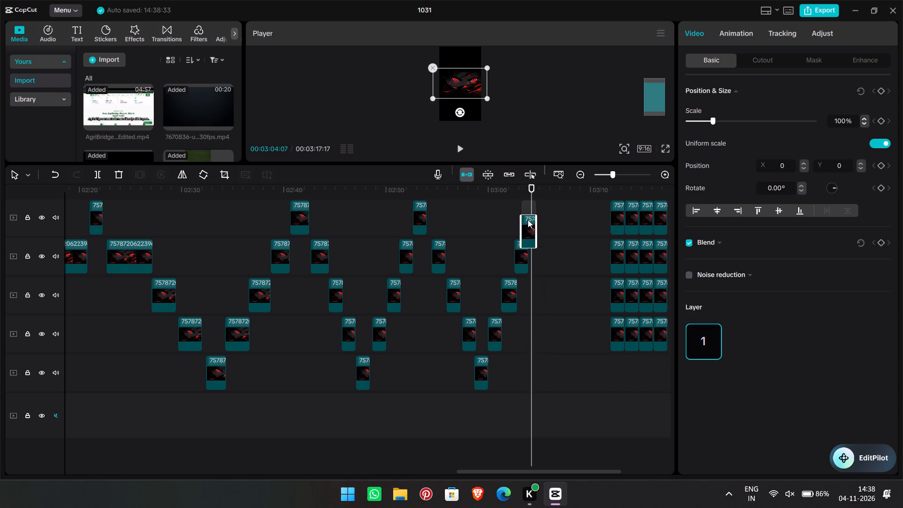
left_click_drag(528, 220, 536, 214)
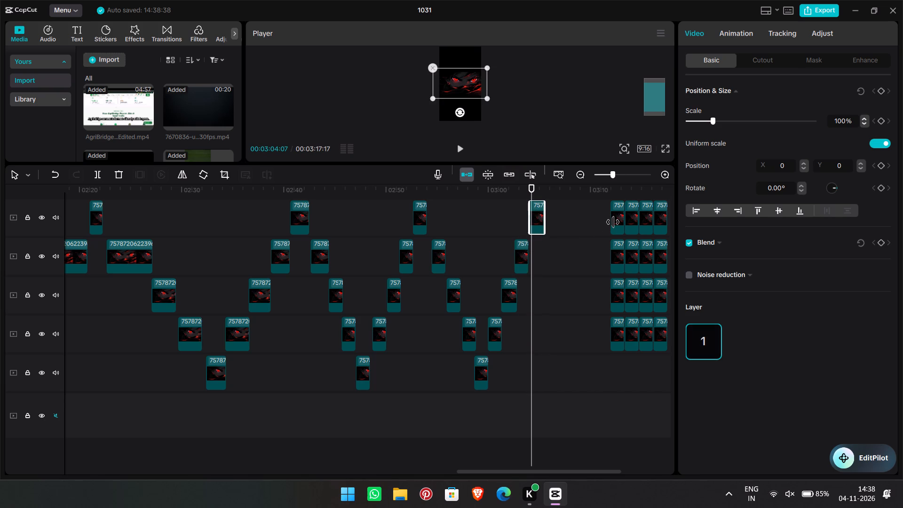
Stagger the first column of four copies end to end from about 03:05, descending one track each from the second to the fifth track.
left_click_drag(617, 222, 578, 252)
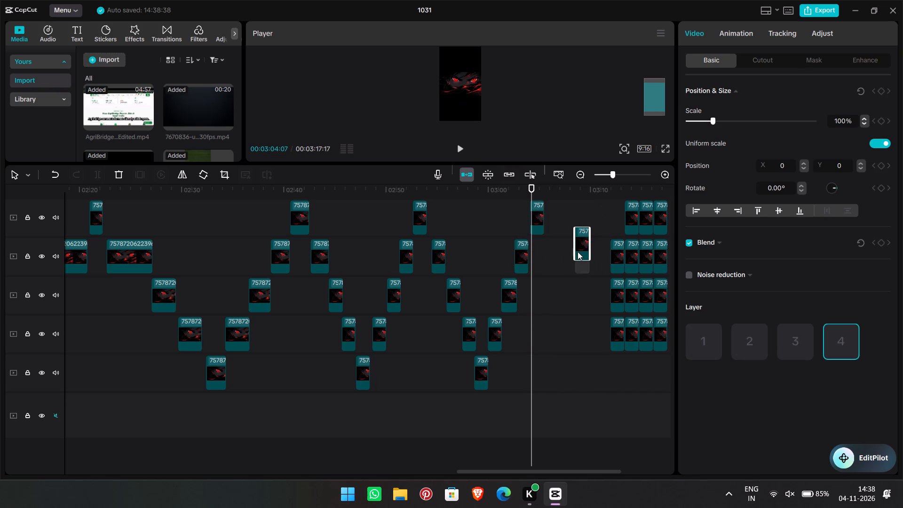
left_click_drag(578, 252, 549, 265)
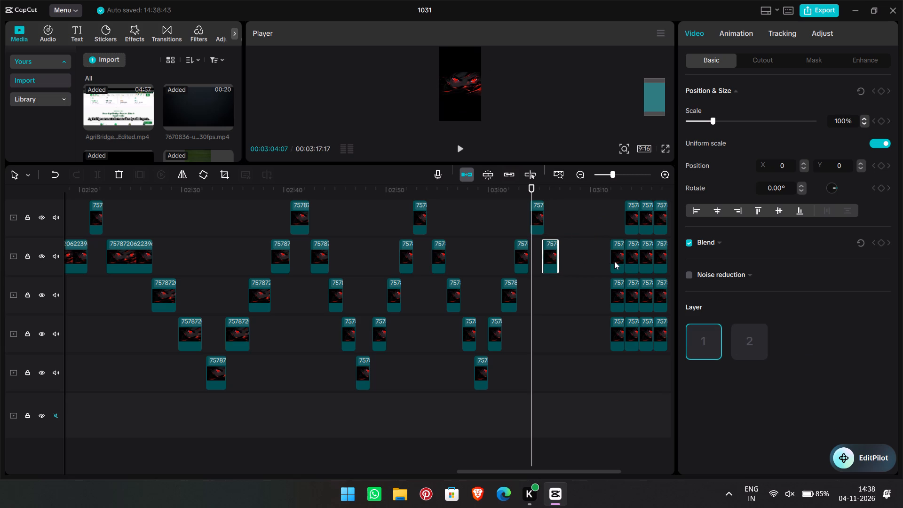
left_click_drag(614, 261, 556, 306)
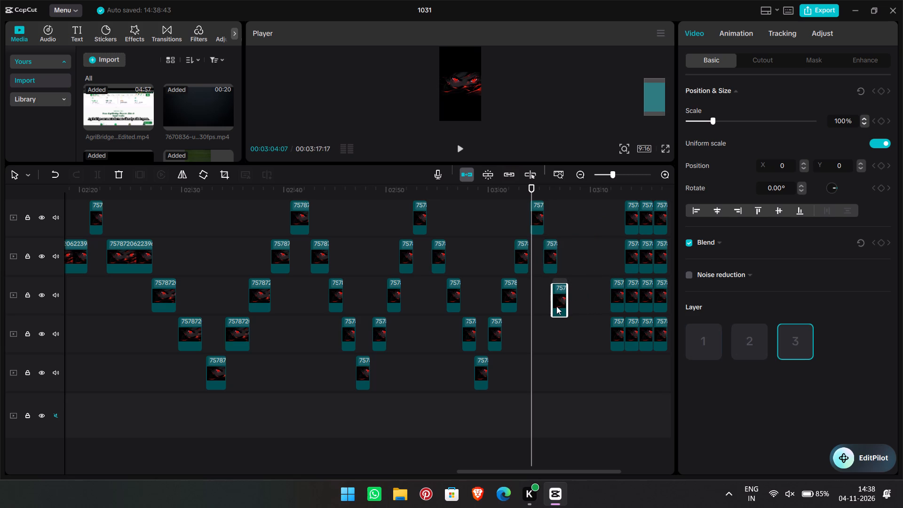
left_click_drag(556, 306, 562, 307)
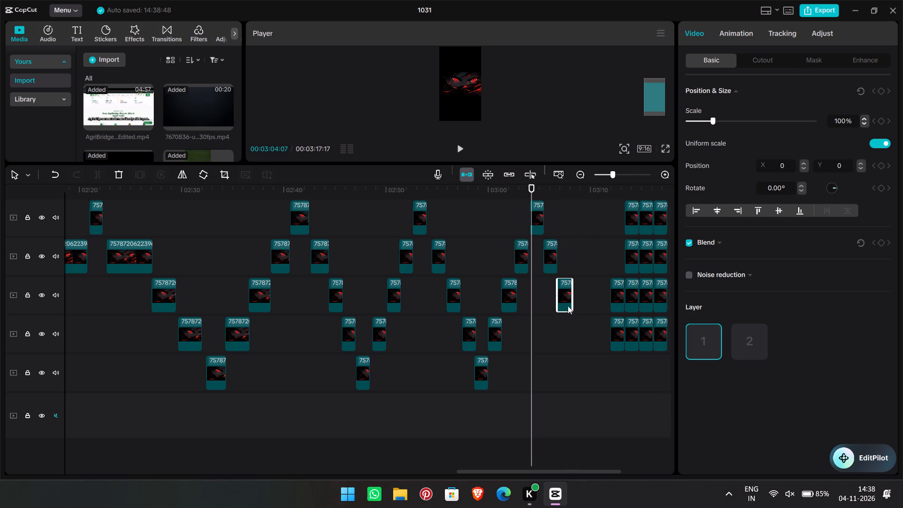
left_click_drag(616, 298, 591, 328)
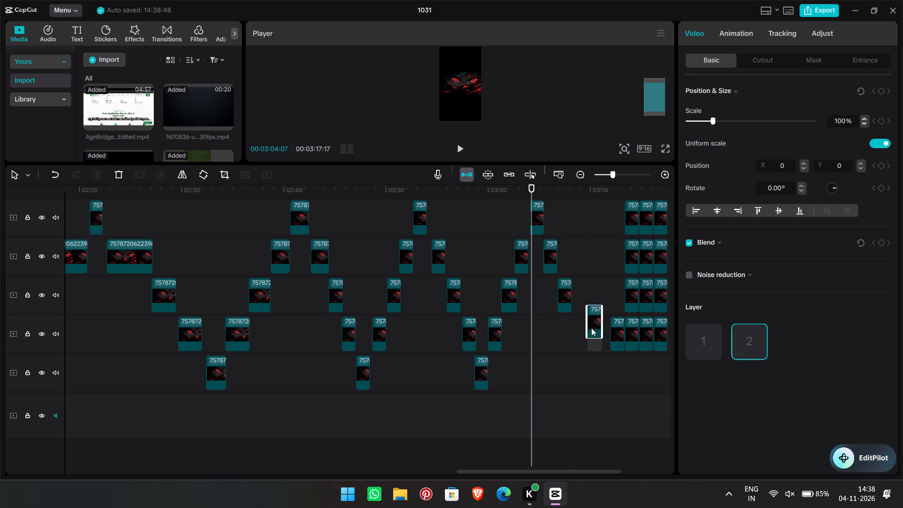
left_click_drag(591, 328, 577, 343)
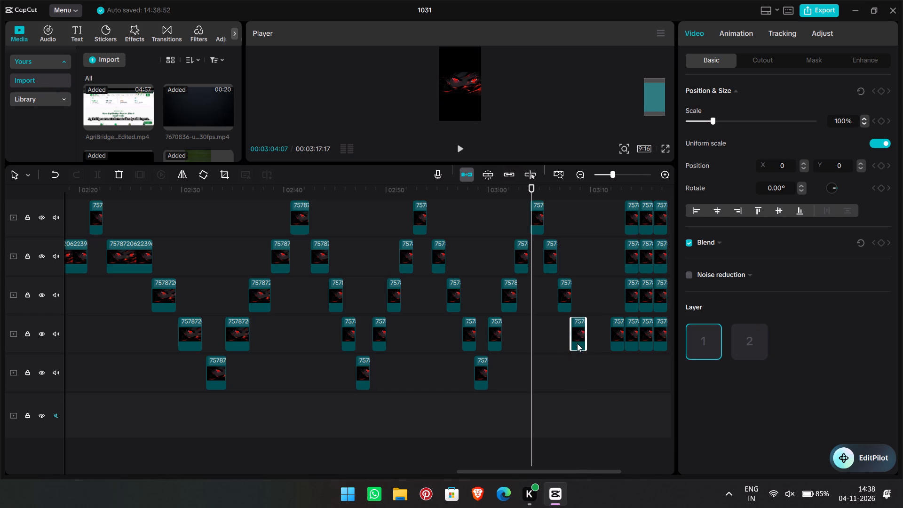
left_click_drag(615, 337, 607, 359)
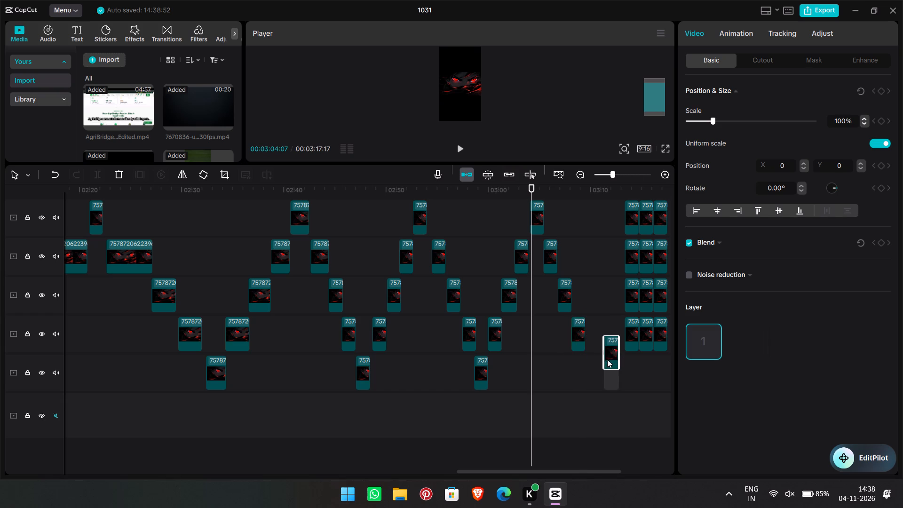
left_click_drag(607, 359, 591, 381)
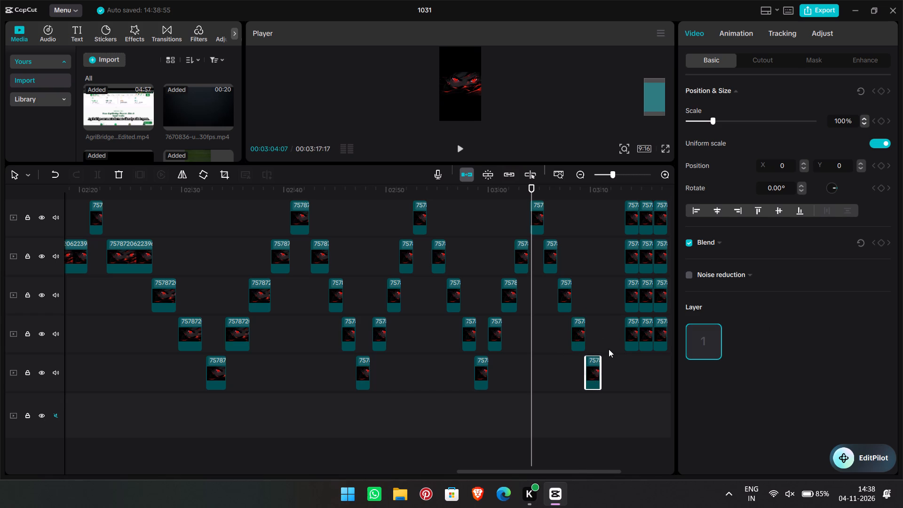
Move the remaining block of twelve copies on the four upper tracks along the timeline to start at about 03:29.
scroll(609, 349, "left", 1)
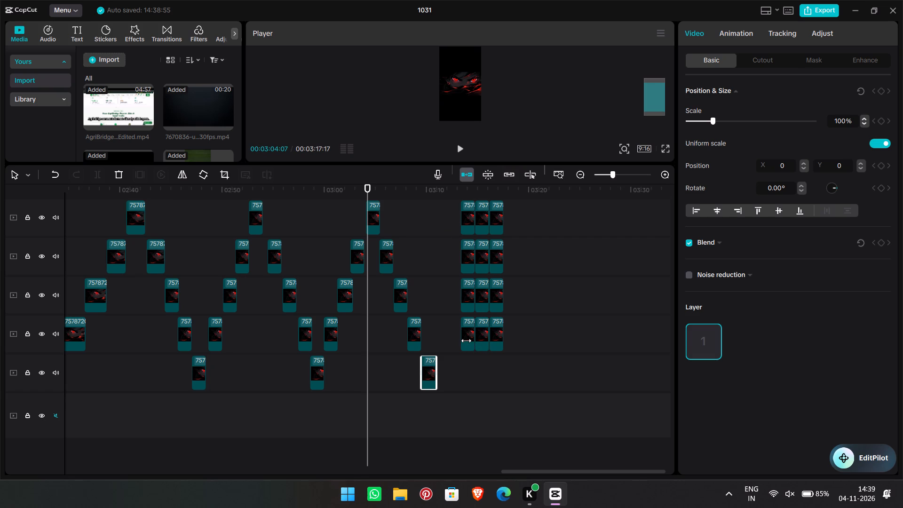
left_click_drag(445, 213, 515, 333)
left_click_drag(483, 297, 511, 296)
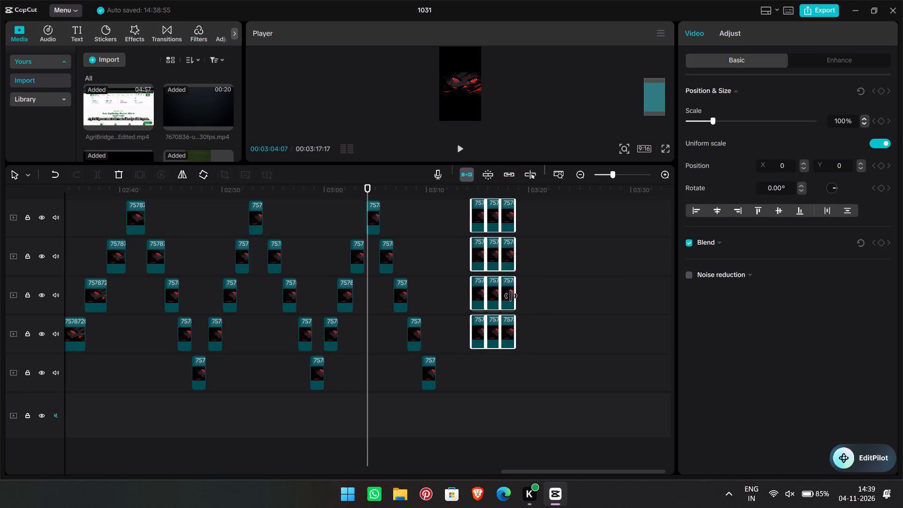
left_click_drag(511, 296, 642, 307)
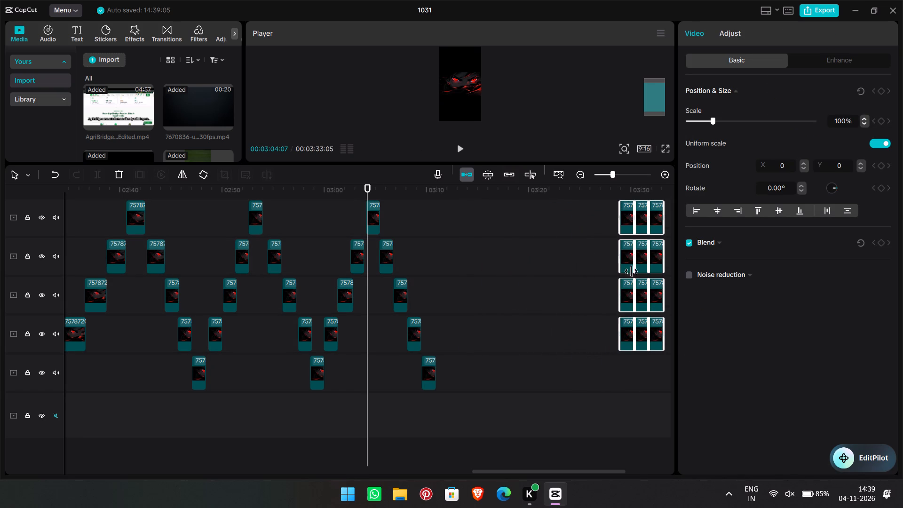
left_click(598, 238)
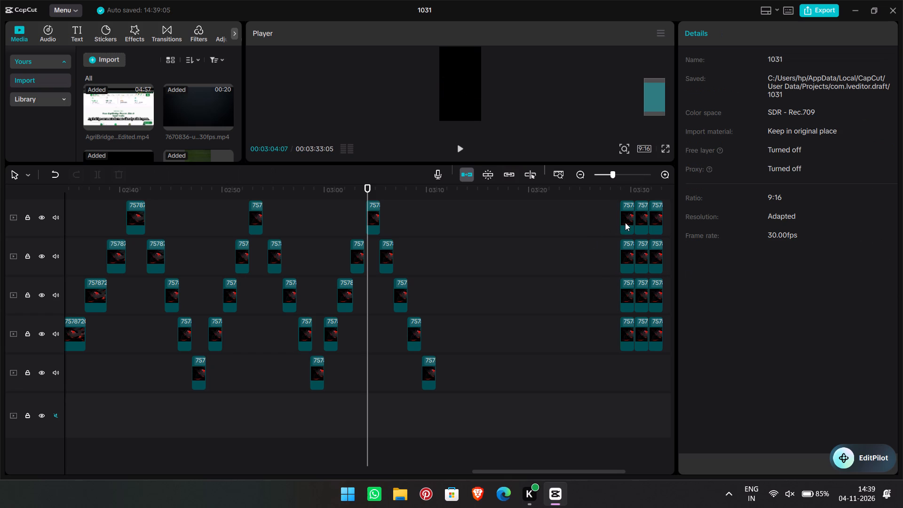
Stagger four copies from the block end to end, ascending from the fourth track at about 03:11 to the top track at about 03:15.
left_click_drag(625, 222, 451, 340)
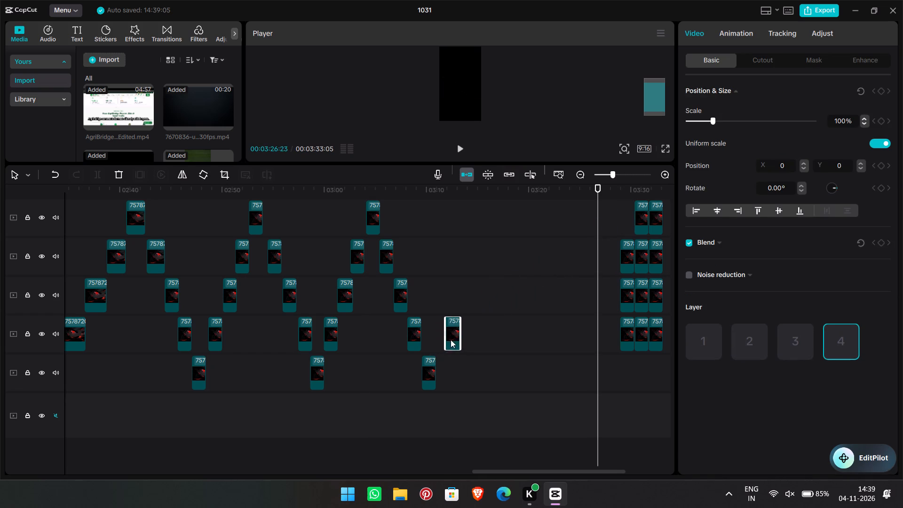
left_click_drag(451, 340, 442, 333)
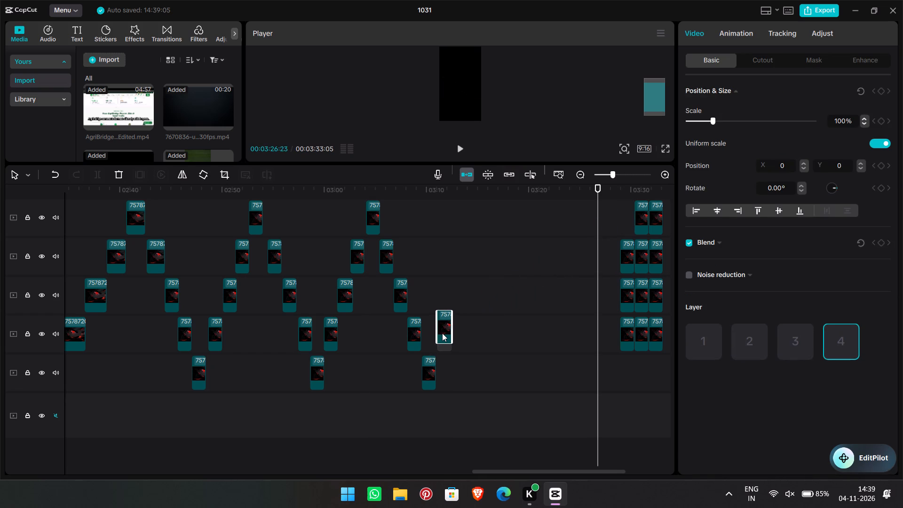
left_click_drag(442, 333, 444, 340)
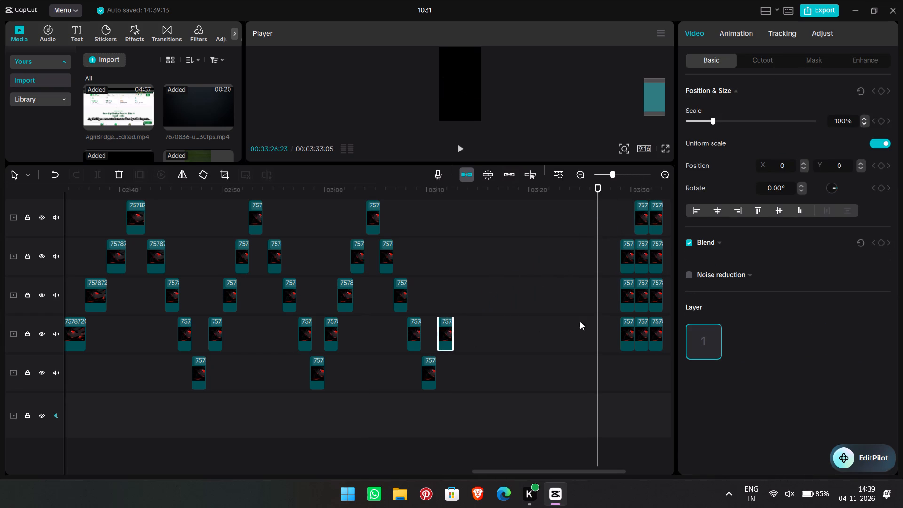
left_click_drag(629, 325, 459, 283)
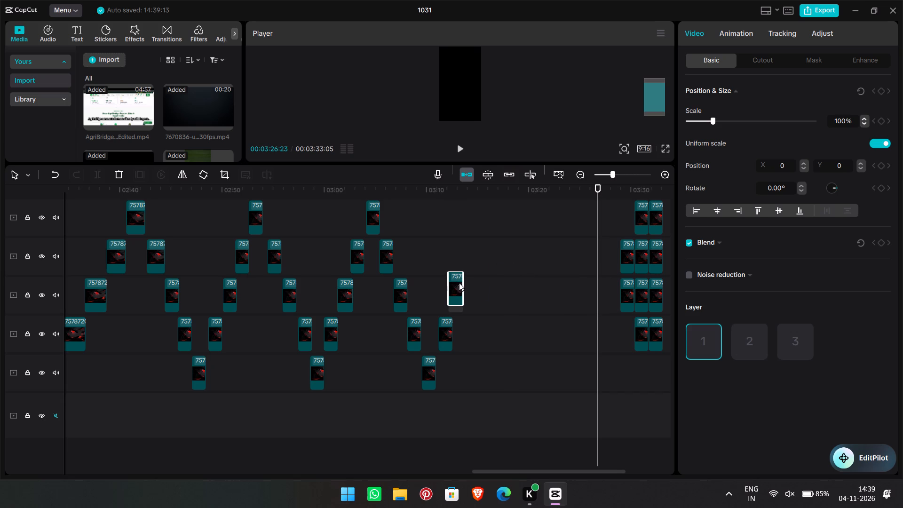
left_click_drag(459, 283, 460, 286)
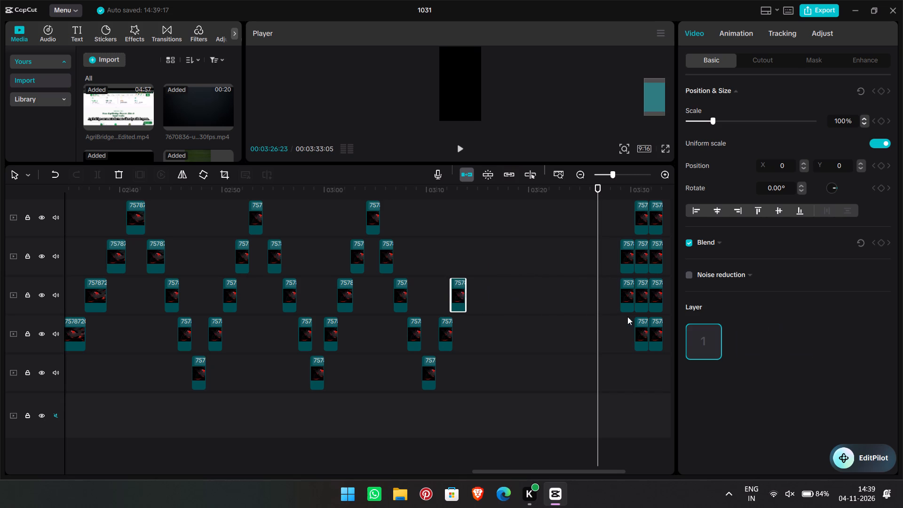
left_click_drag(642, 323, 473, 248)
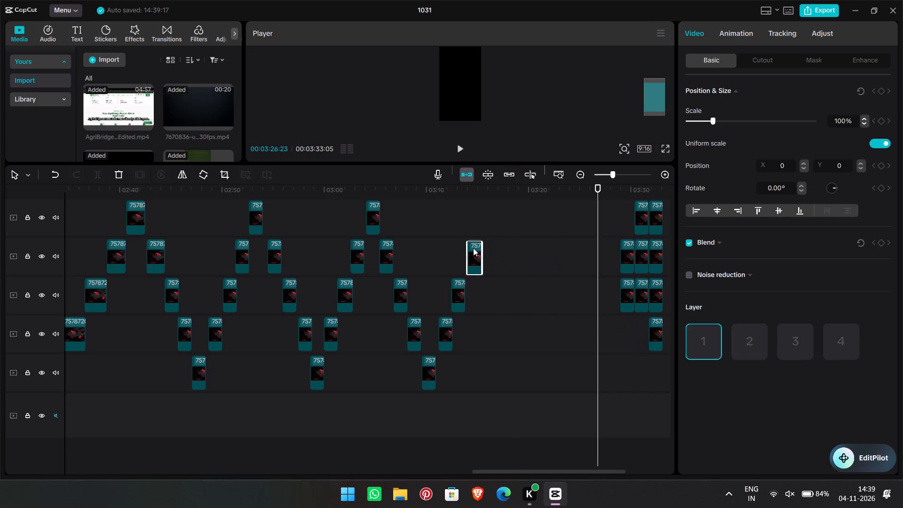
left_click_drag(473, 248, 472, 244)
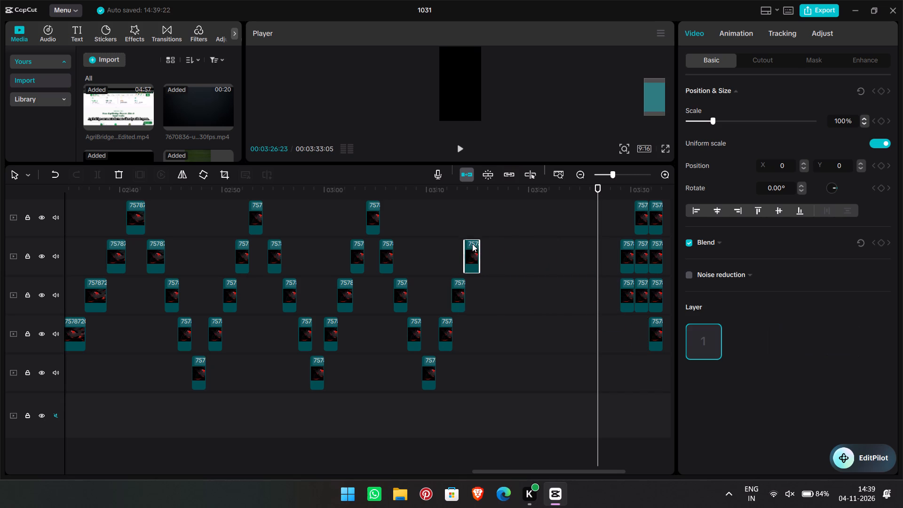
left_click_drag(654, 335, 503, 232)
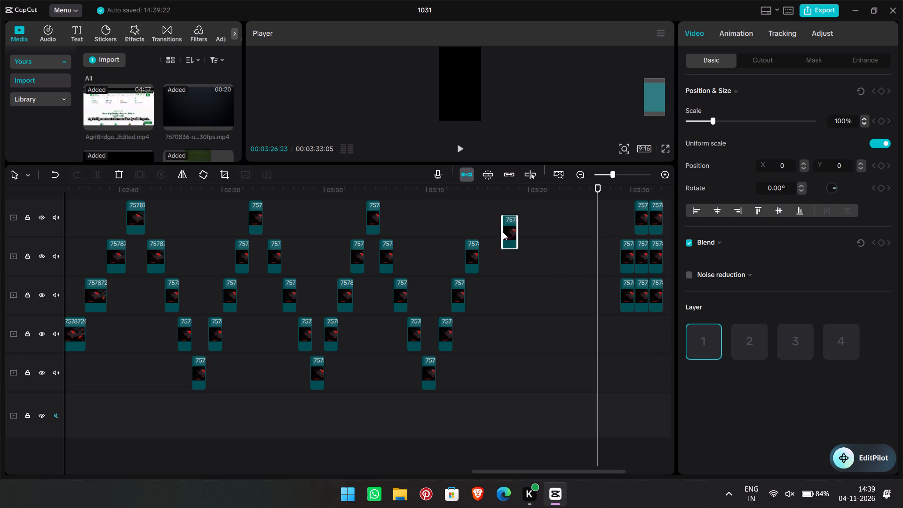
left_click_drag(503, 232, 485, 218)
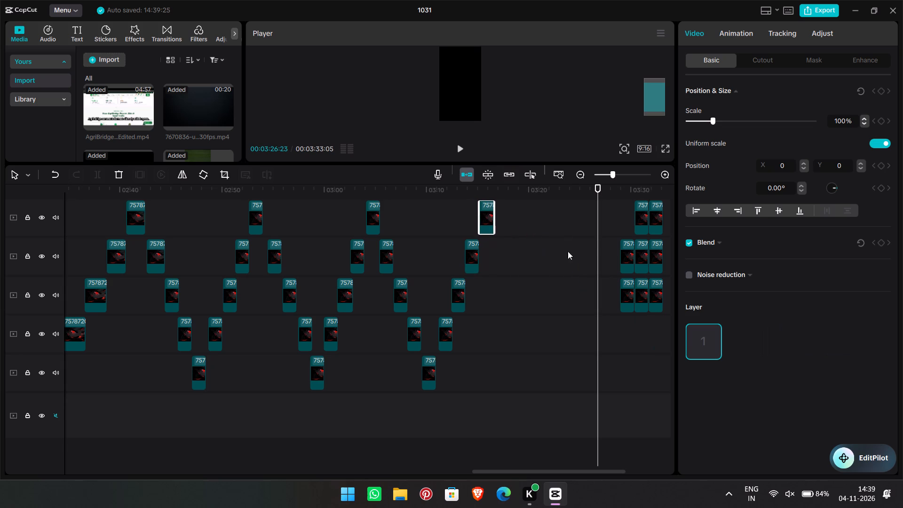
Stagger four more copies end to end, descending from the second track at about 03:16 to the fifth track at about 03:21.
left_click_drag(639, 211, 496, 259)
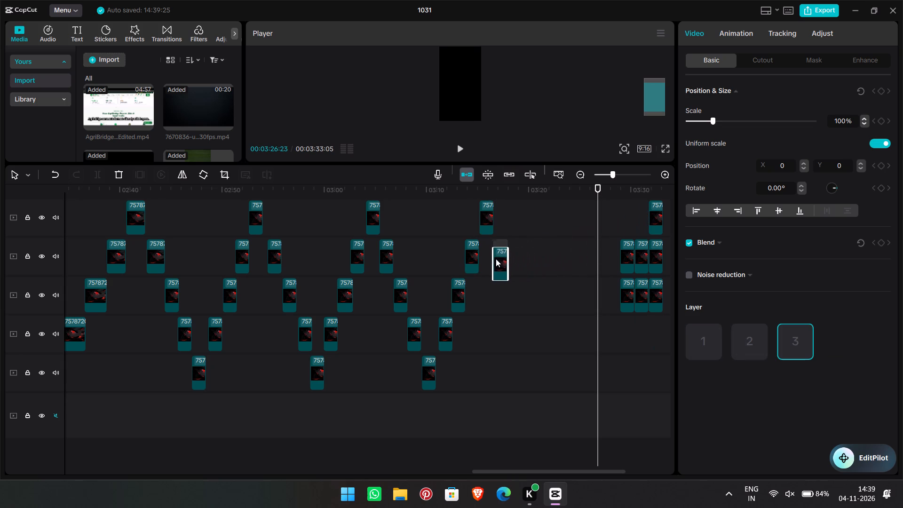
left_click_drag(496, 259, 498, 258)
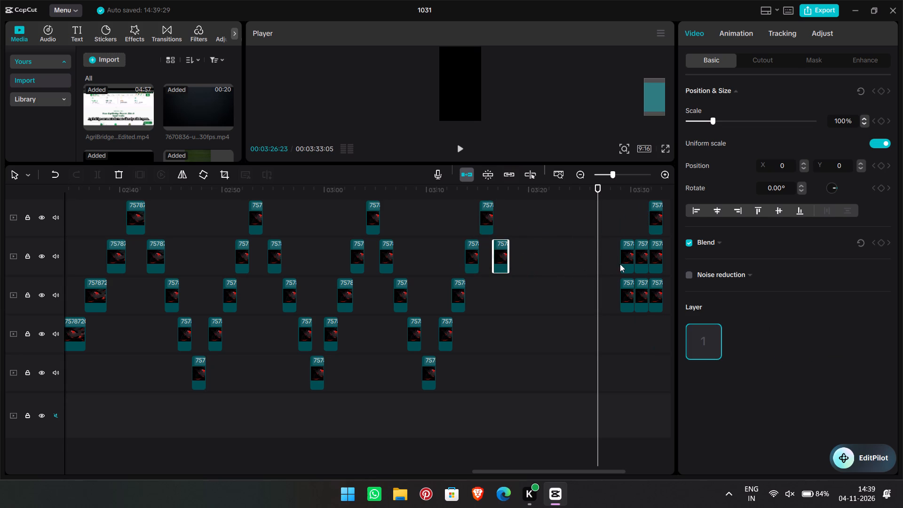
left_click_drag(630, 261, 535, 306)
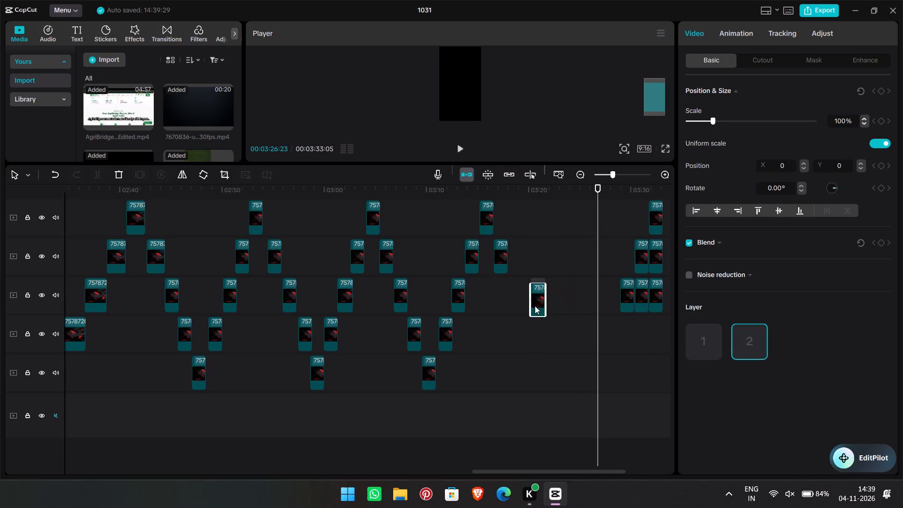
left_click_drag(535, 306, 519, 306)
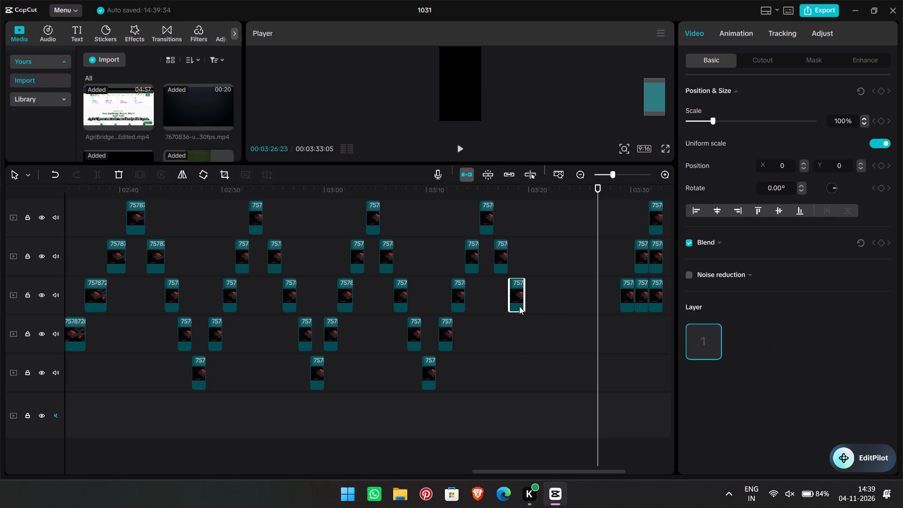
left_click_drag(628, 298, 607, 315)
left_click_drag(607, 315, 531, 342)
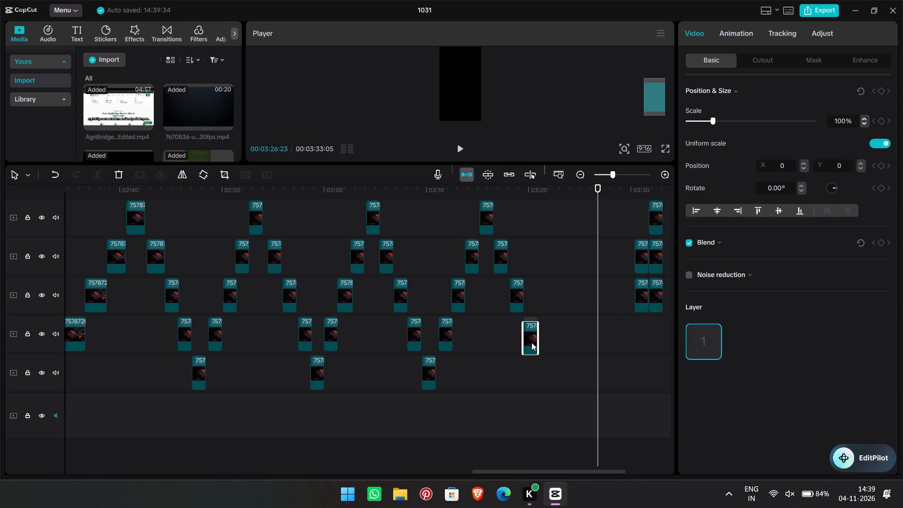
left_click_drag(531, 342, 533, 343)
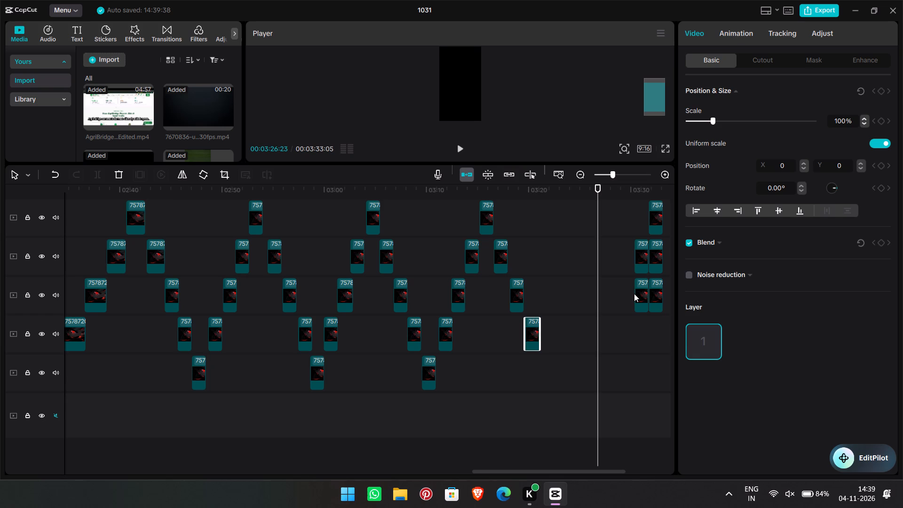
left_click_drag(655, 224, 645, 234)
left_click_drag(645, 234, 547, 379)
Stagger the last four copies upward, from the fourth track at about 03:23 to the top track at about 03:27.
left_click_drag(639, 262, 562, 338)
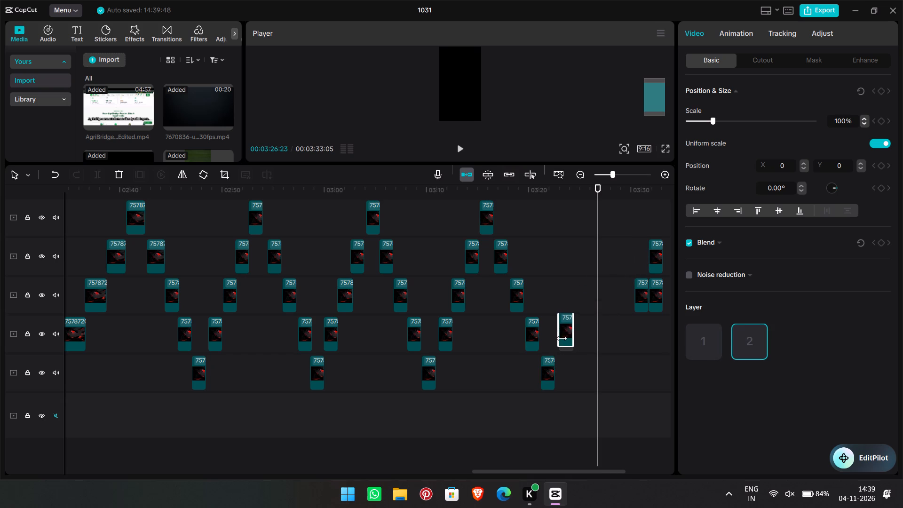
left_click_drag(562, 338, 562, 339)
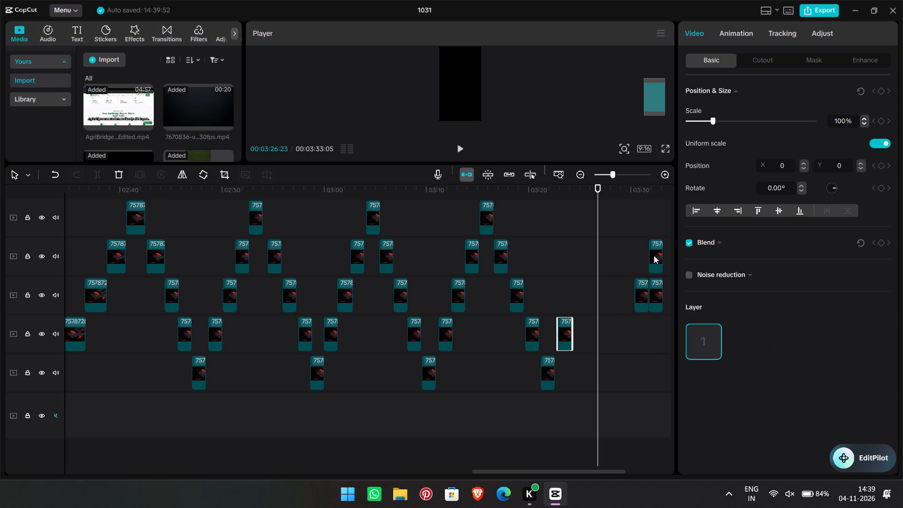
left_click_drag(654, 255, 576, 292)
left_click_drag(637, 290, 637, 259)
left_click_drag(639, 294, 588, 251)
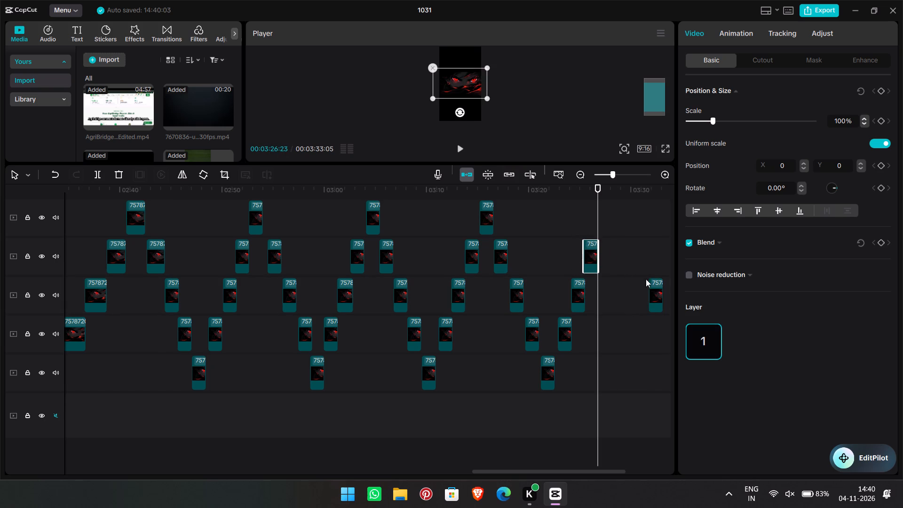
left_click_drag(654, 288, 605, 208)
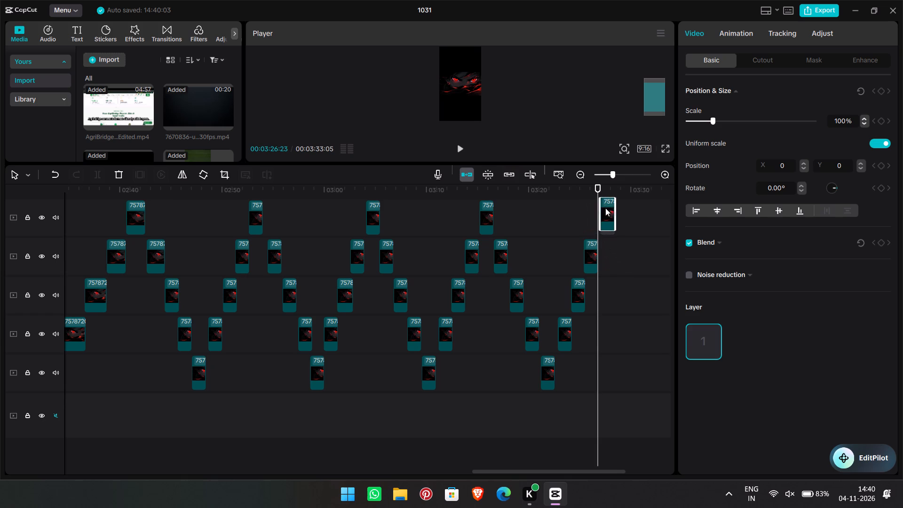
left_click_drag(605, 208, 601, 210)
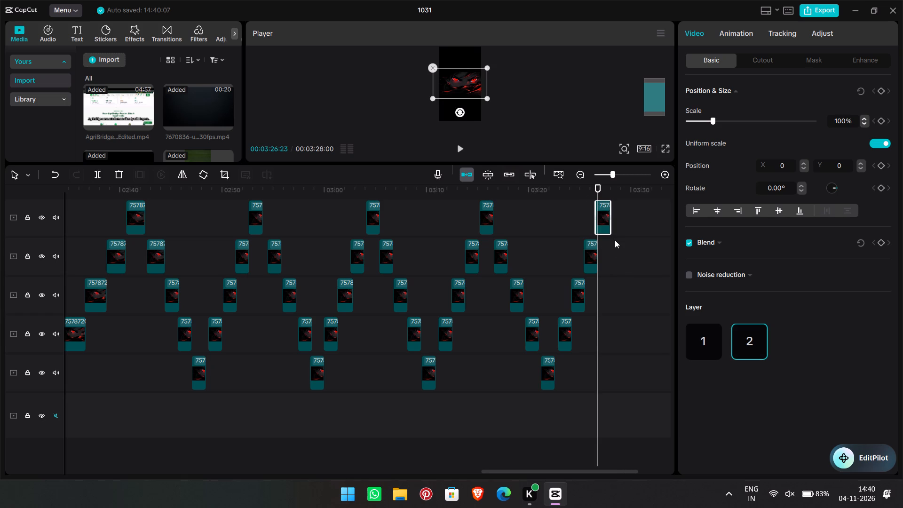
Paste five copies of the clip at 03:28:00, stacked one on each of the five upper tracks.
left_click(615, 240)
scroll(596, 251, "left", 1)
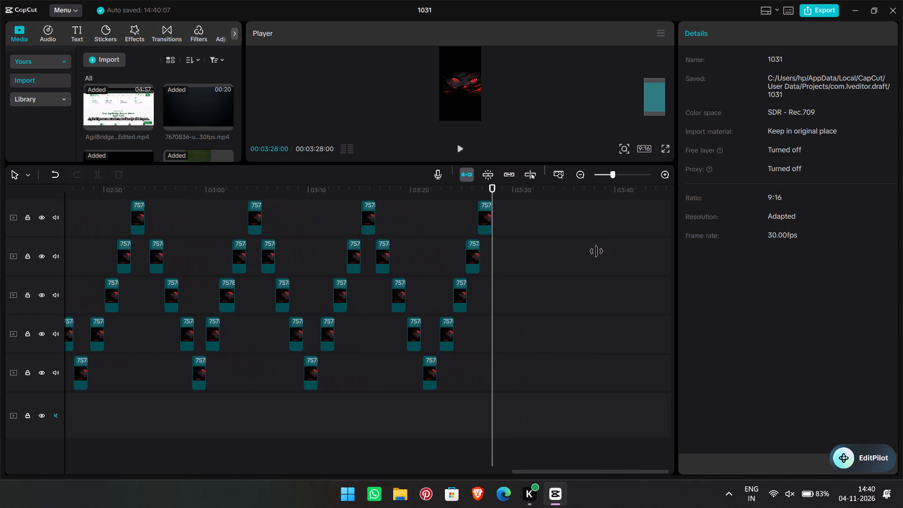
key("ctrl+v")
key("ctrl+v")
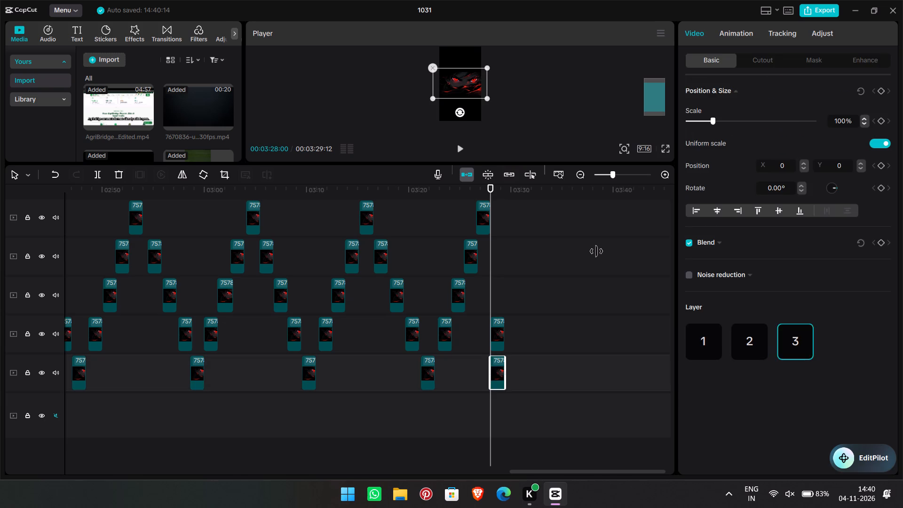
key("ctrl+v")
key("ctrl+v")
key("ctrl+v")
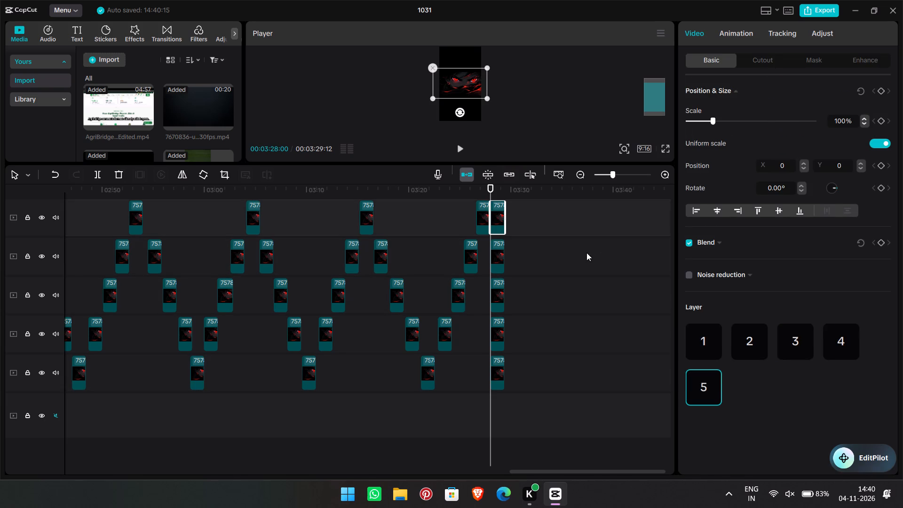
Paste a second column of five copies at 03:29:12 across the five upper tracks.
left_click(516, 265)
key("ctrl+v")
key("ctrl+v")
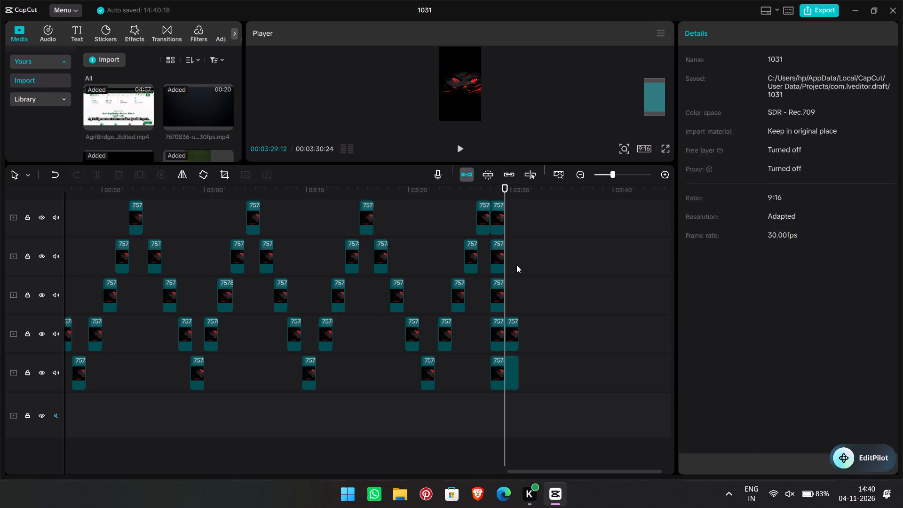
key("ctrl+v")
key("ctrl+v")
key("ctrl+v")
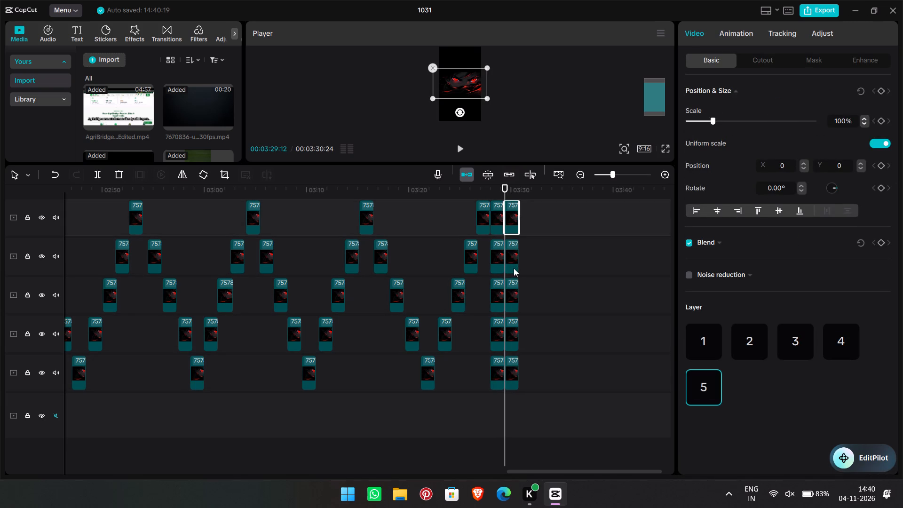
Spread six of the stacked copies out onto the top two tracks, spaced between about 03:35 and 03:43.
left_click(497, 227)
left_click_drag(497, 227, 655, 279)
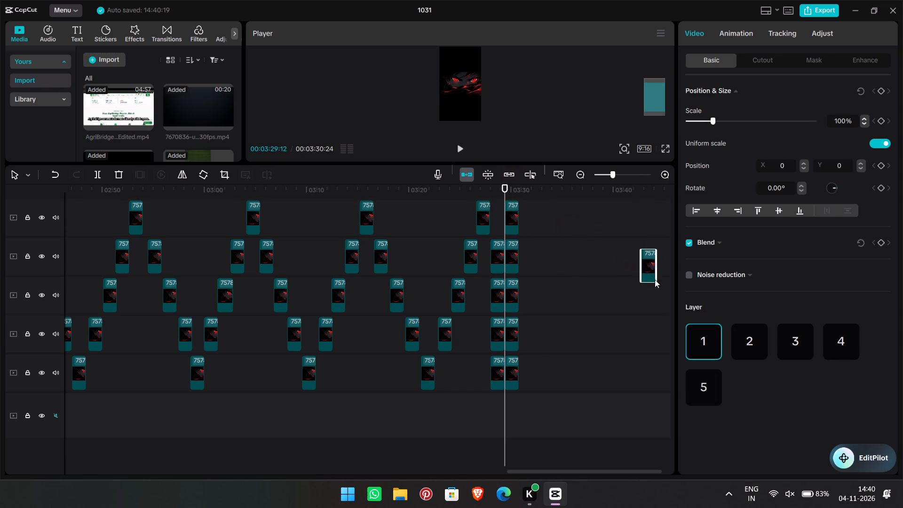
left_click_drag(655, 279, 621, 268)
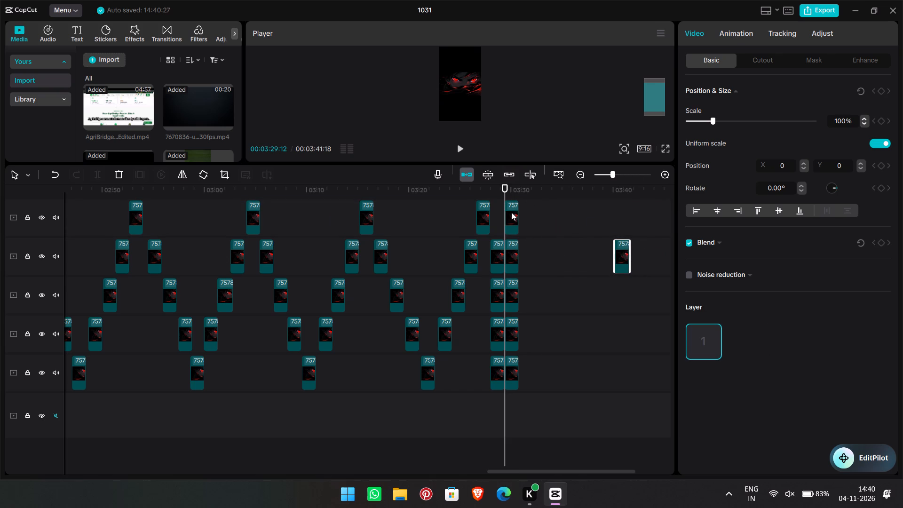
left_click_drag(511, 212, 594, 249)
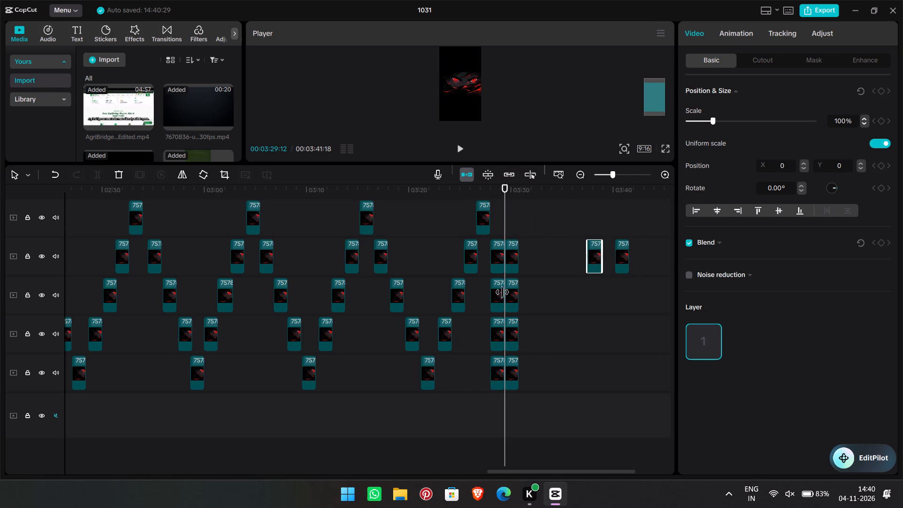
left_click_drag(498, 294, 575, 255)
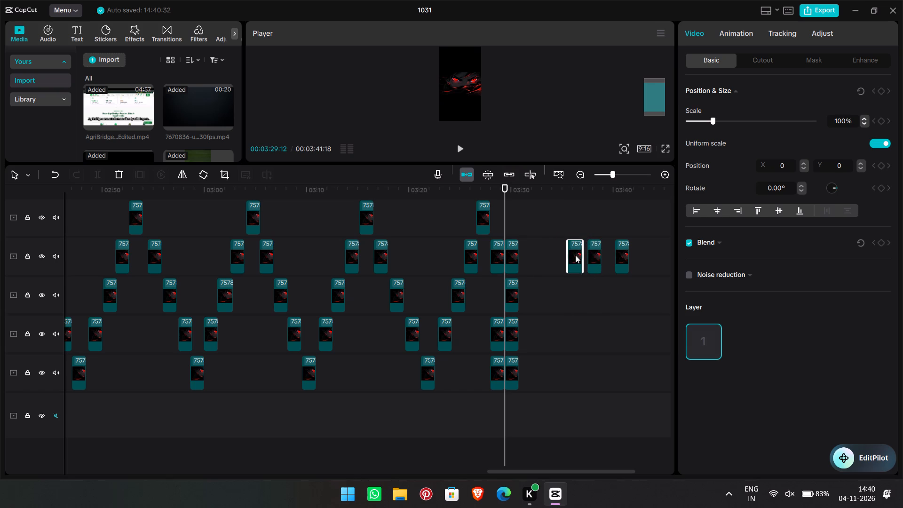
left_click_drag(515, 256, 578, 214)
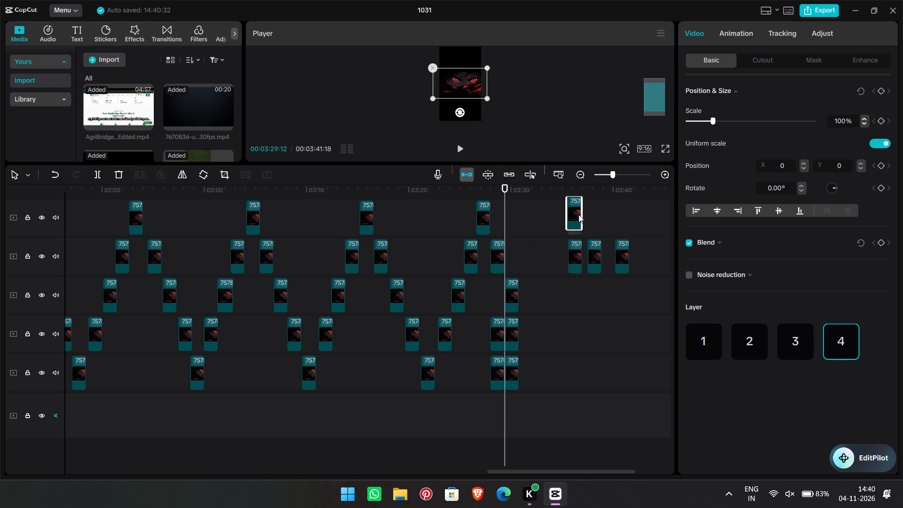
left_click_drag(578, 214, 579, 214)
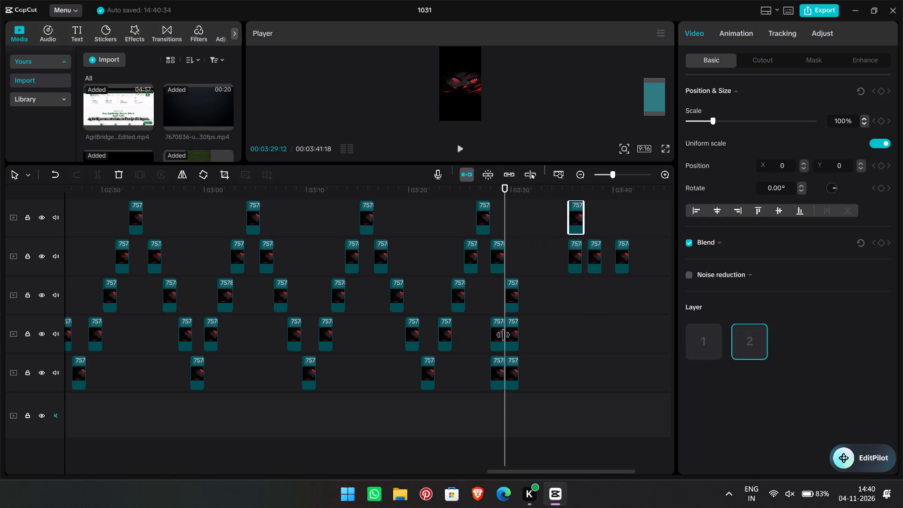
left_click_drag(500, 337, 638, 257)
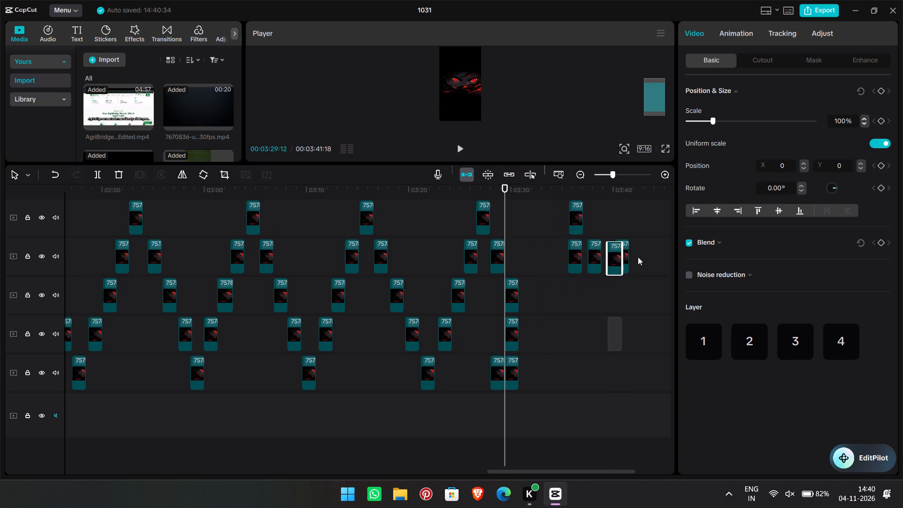
left_click_drag(638, 257, 651, 255)
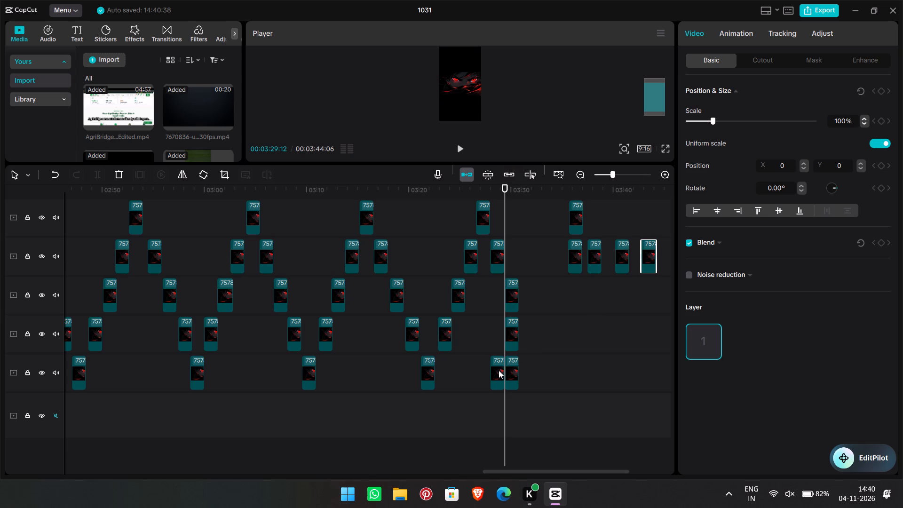
left_click_drag(499, 370, 597, 215)
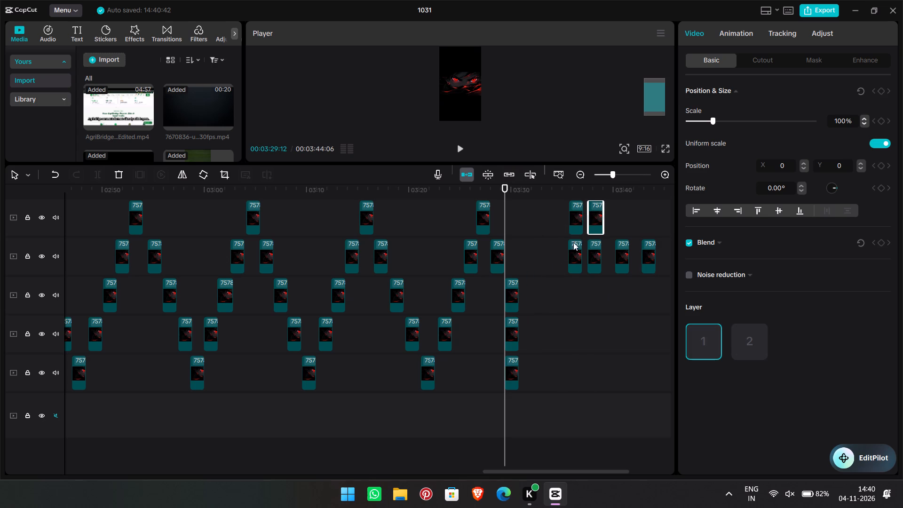
Stagger four copies in a V: fourth track at about 03:31, fifth at 03:32, fourth at 03:34 and third at 03:35.
left_click_drag(513, 332, 528, 330)
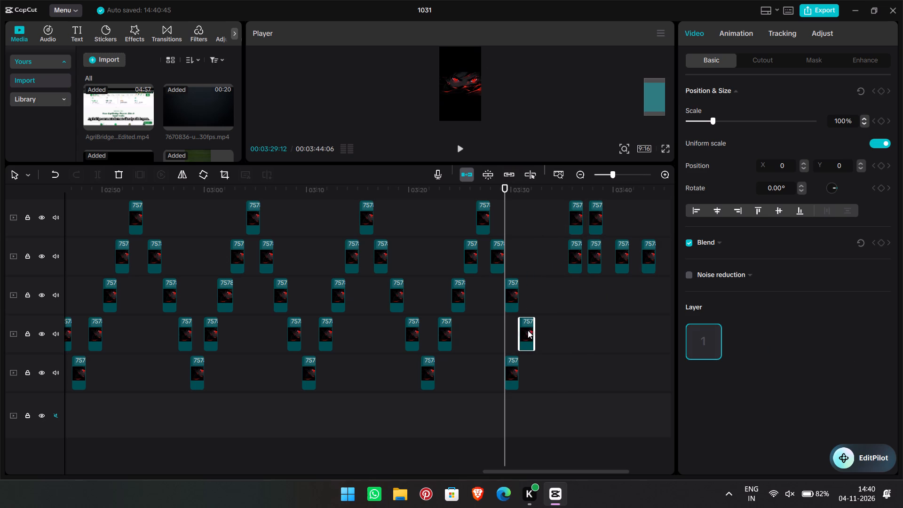
left_click_drag(514, 370, 547, 368)
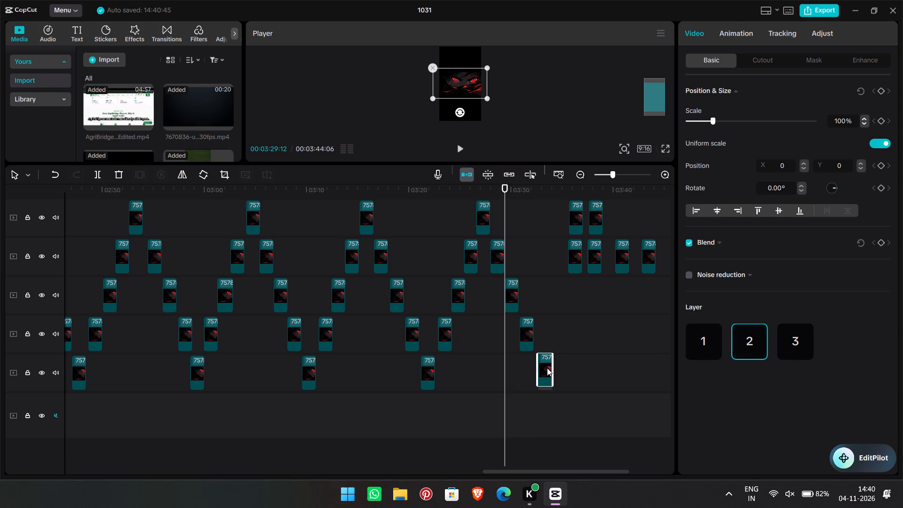
left_click_drag(547, 368, 545, 370)
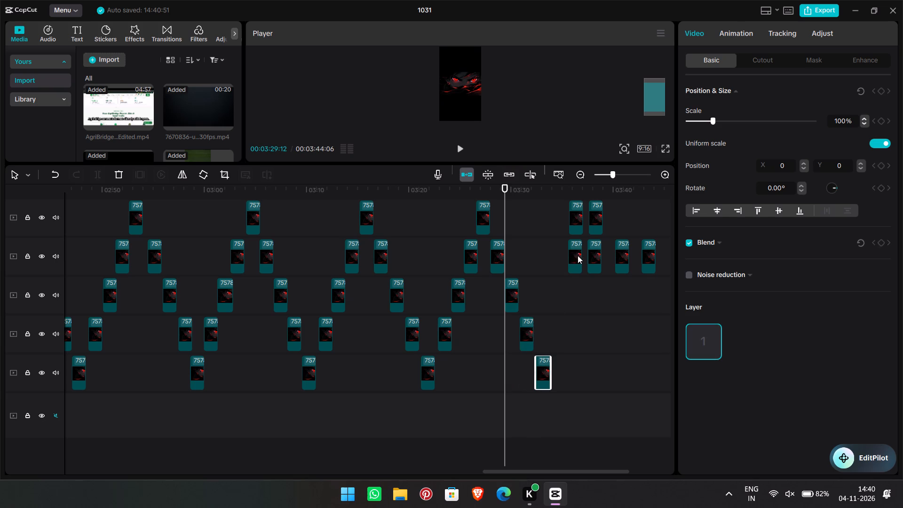
left_click_drag(578, 257, 560, 327)
left_click_drag(576, 223, 573, 245)
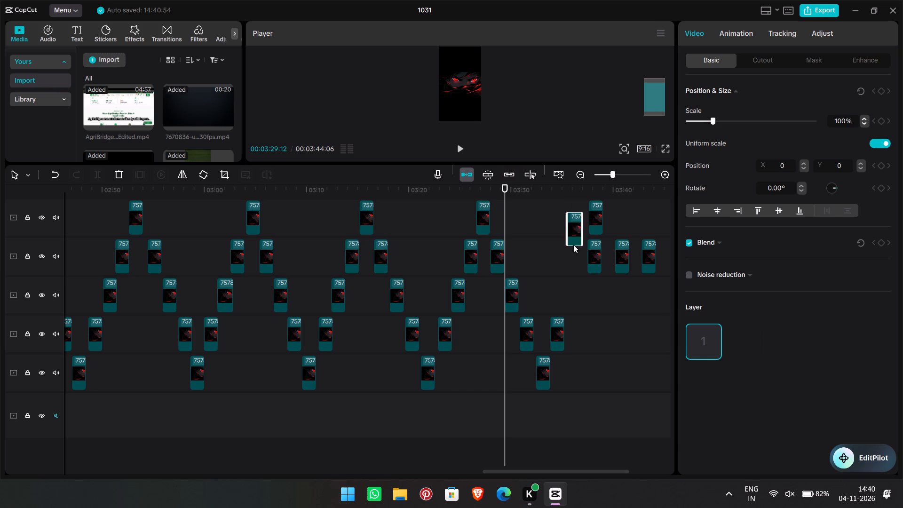
left_click_drag(573, 245, 570, 298)
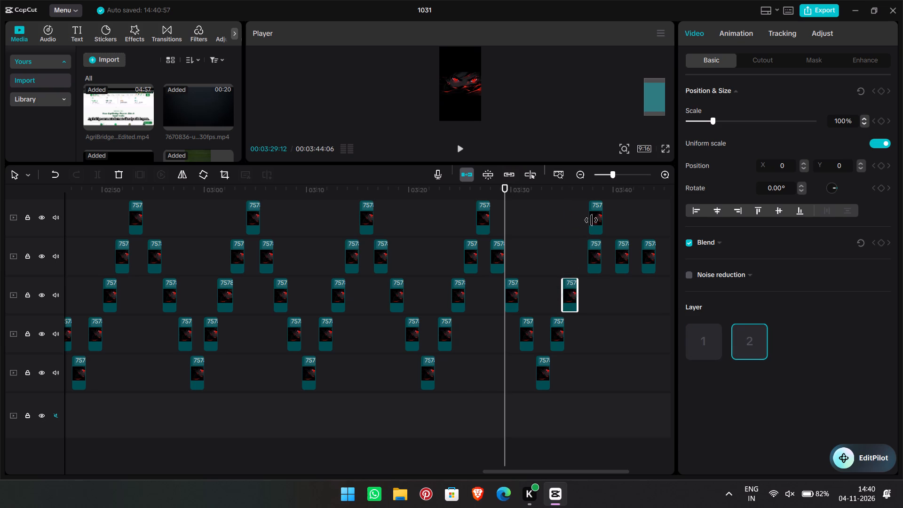
Form the peak by moving one copy to about 03:39 on the top track and another to about 03:41 on the third track.
left_click_drag(598, 220, 613, 216)
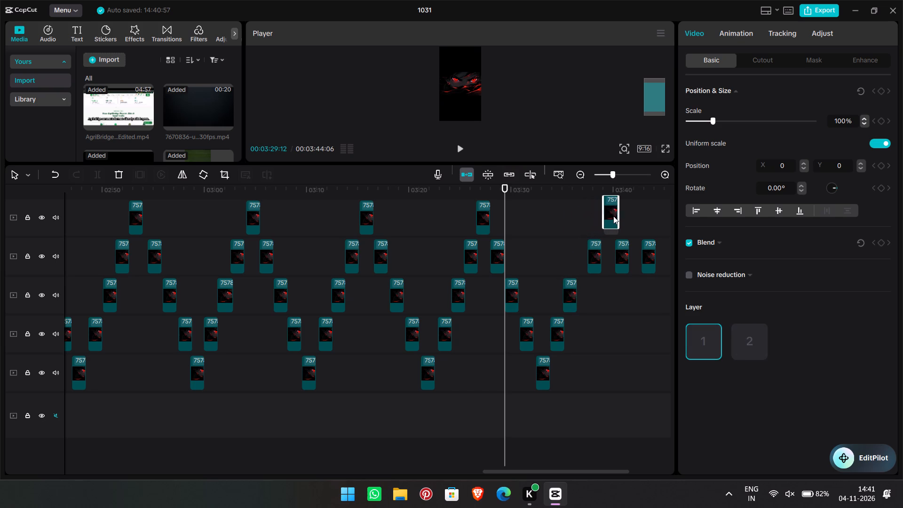
left_click_drag(613, 216, 610, 217)
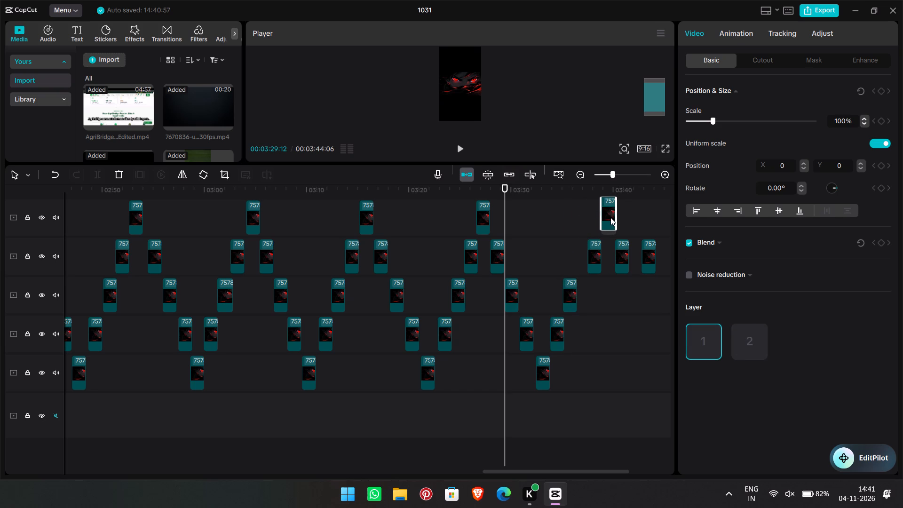
left_click_drag(610, 217, 611, 217)
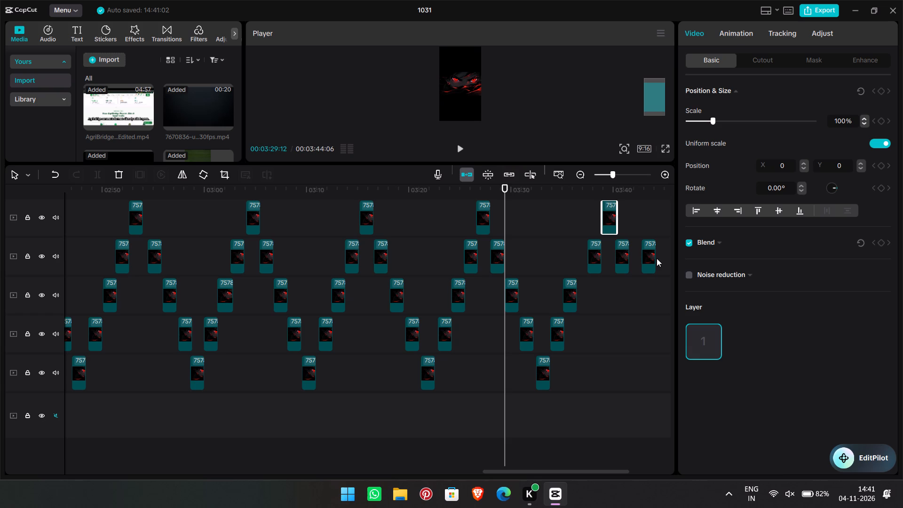
left_click_drag(647, 259, 637, 288)
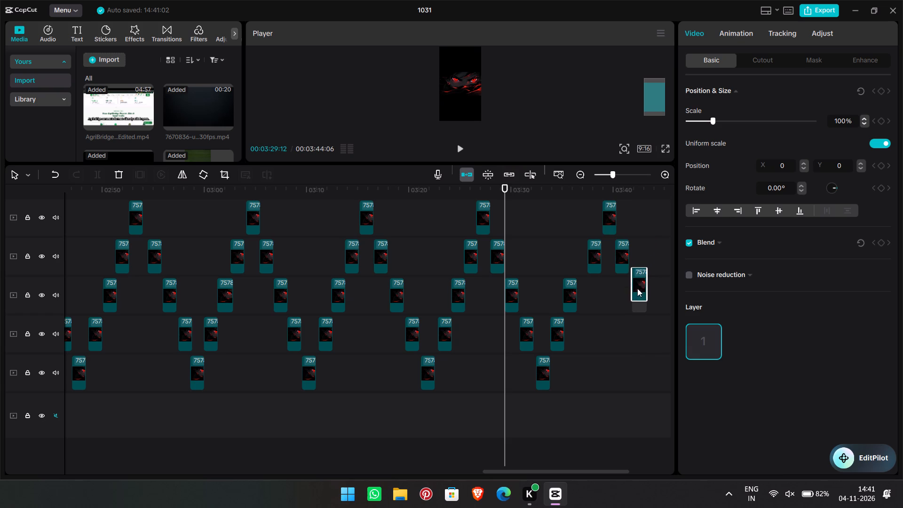
left_click_drag(637, 288, 634, 299)
Paste one copy at 03:42:27 on the fourth track and another at about 03:44 placed on the fifth track.
scroll(592, 309, "left", 1)
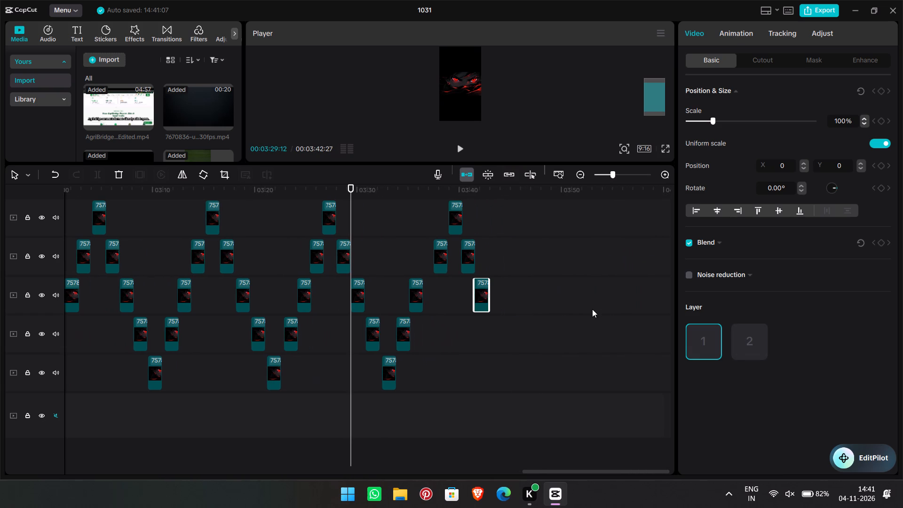
scroll(592, 309, "left", 1)
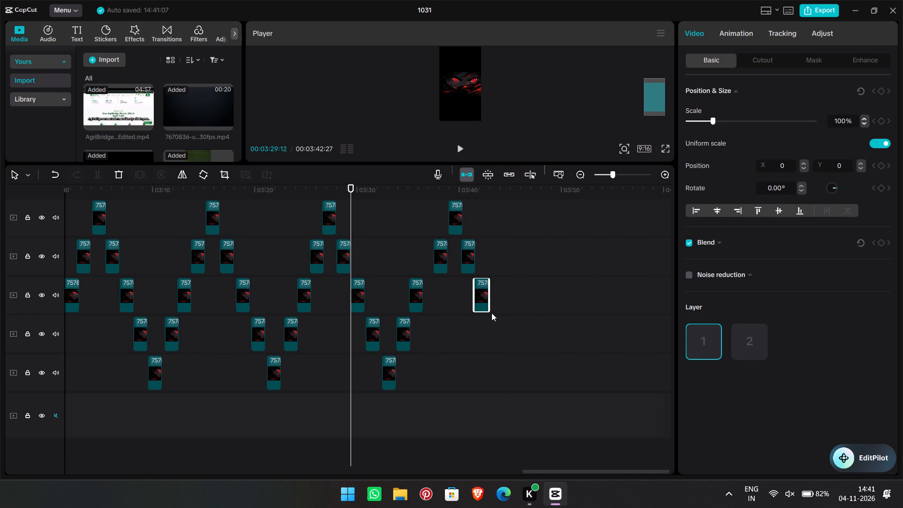
left_click(491, 313)
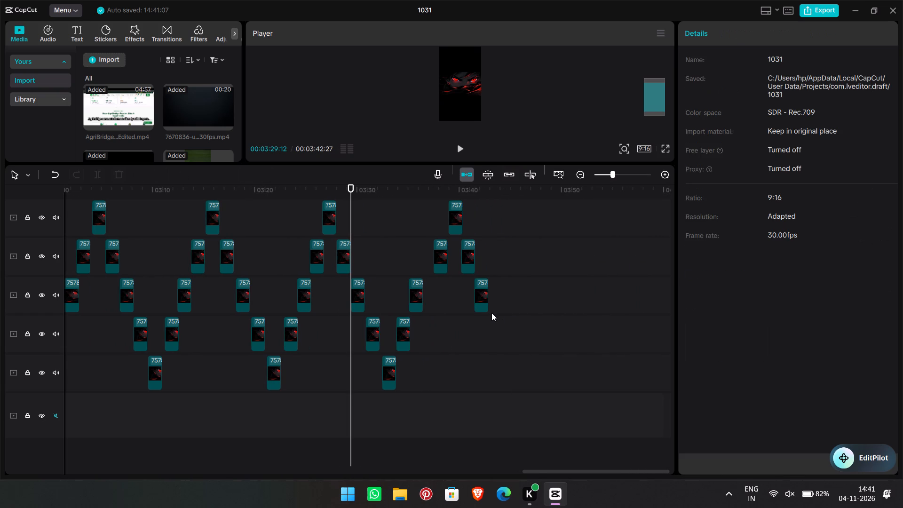
key("ctrl+v")
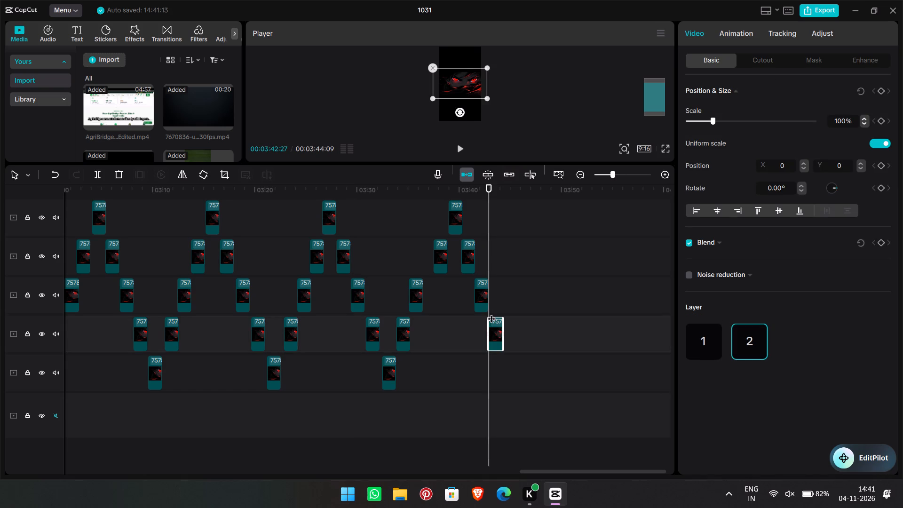
key("Right")
key("Right")
left_click(523, 299)
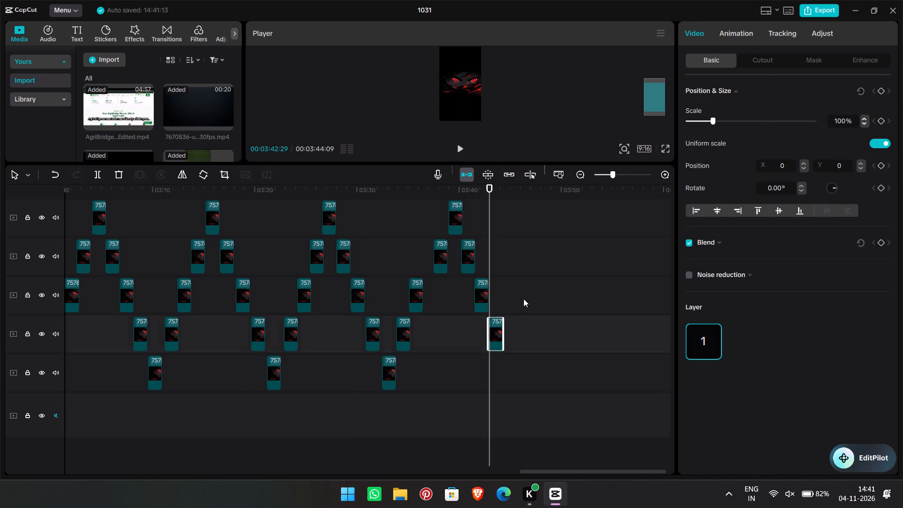
key("ctrl+v")
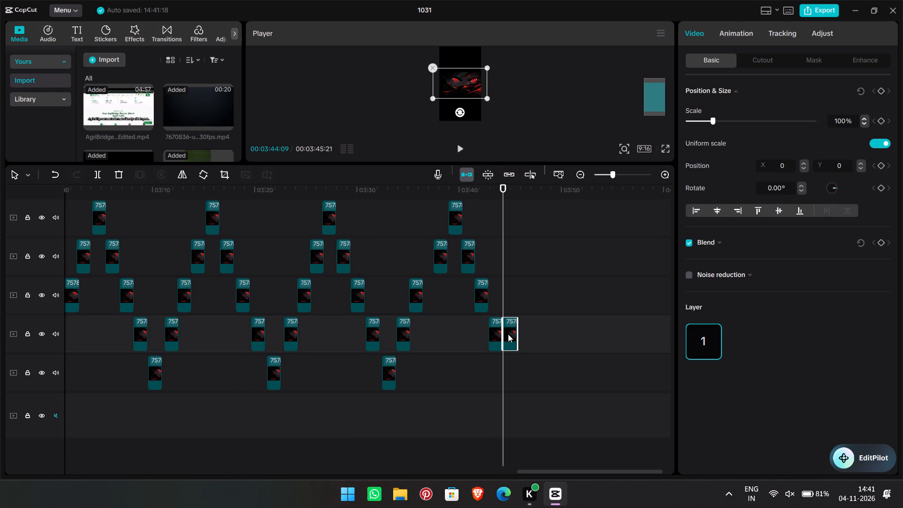
left_click_drag(508, 334, 509, 372)
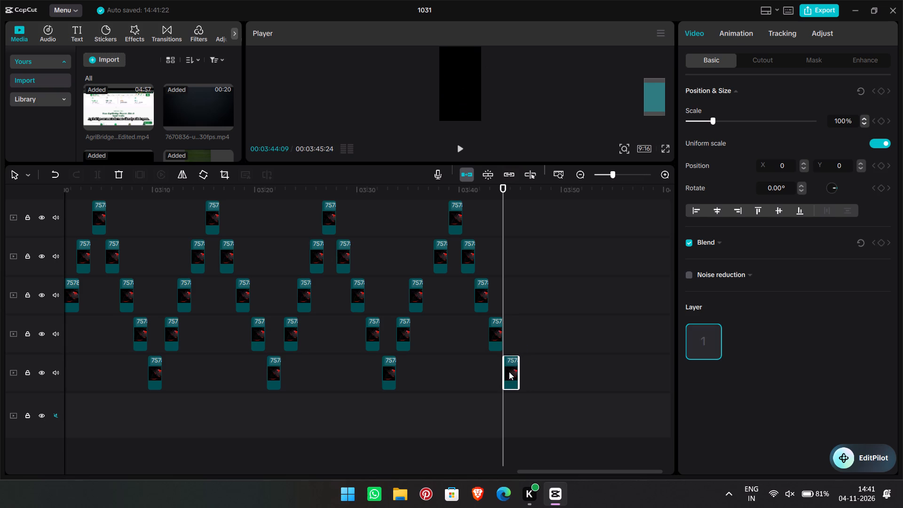
Paste a column of five copies at 03:45:24 across the five upper tracks, undoing the extra sixth paste.
left_click(552, 327)
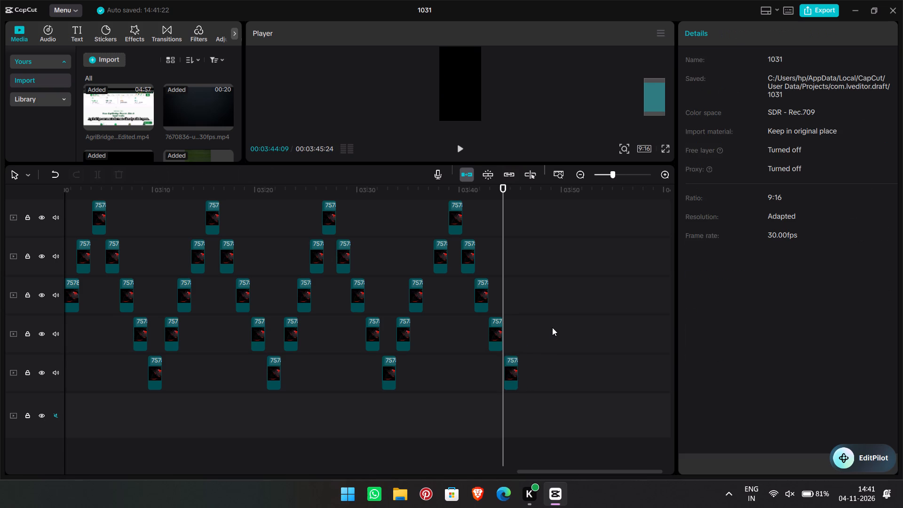
key("ctrl+v")
key("ctrl+v")
key("ctrl+v")
key("ctrl+v")
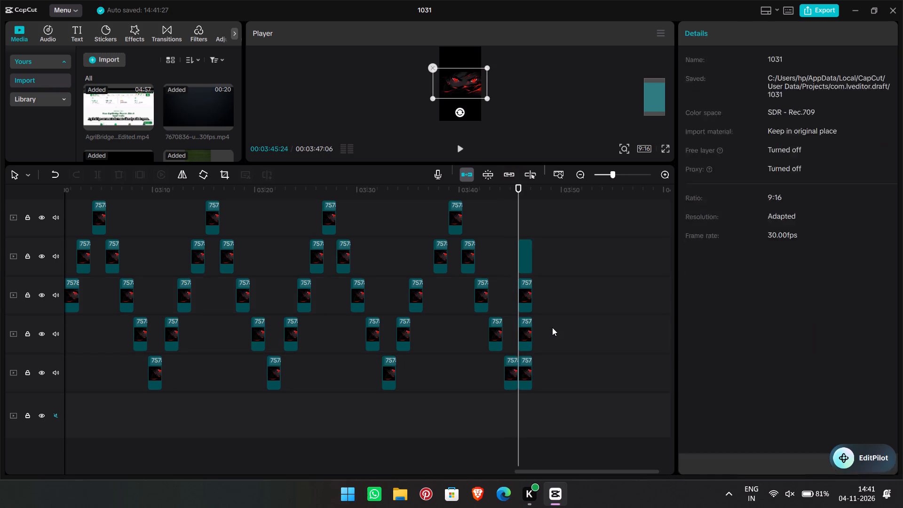
key("ctrl+v")
key("ctrl+v")
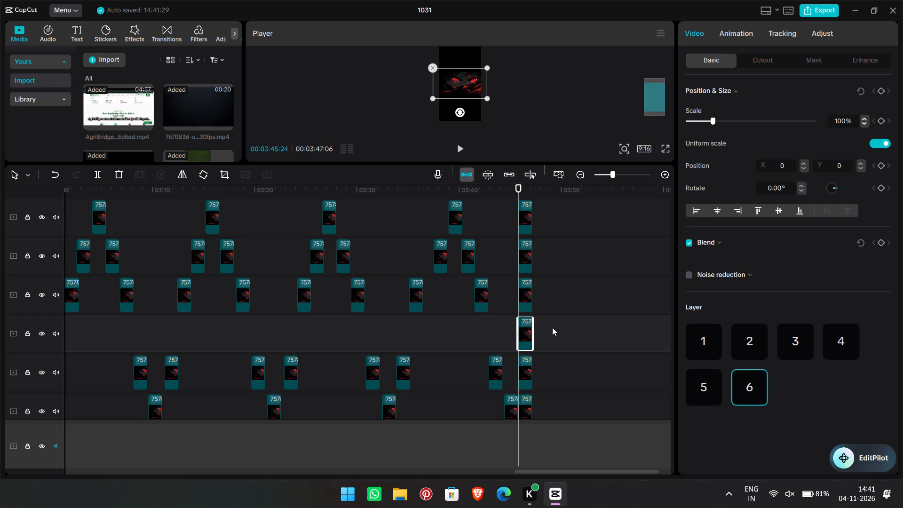
key("ctrl+z")
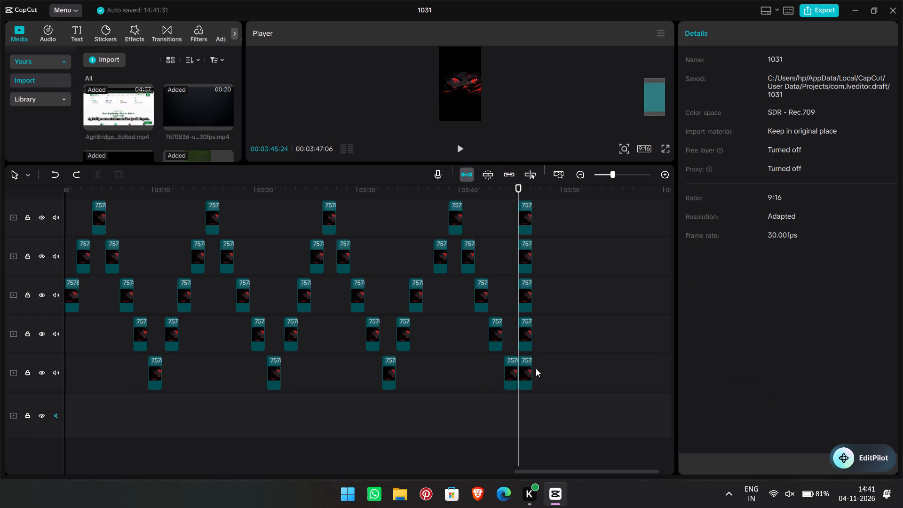
Move the fifth-track copy at 03:45:24 along its track to about 03:58.
left_click_drag(524, 371, 547, 360)
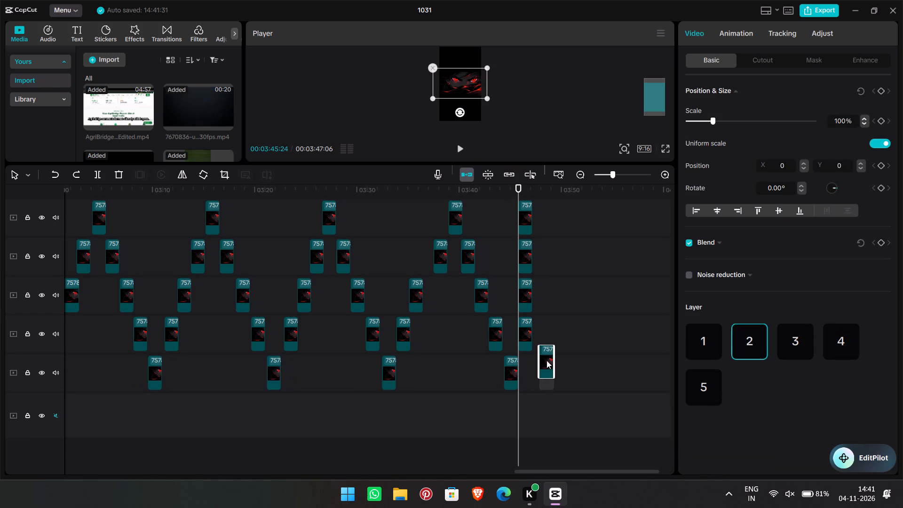
left_click_drag(547, 360, 631, 362)
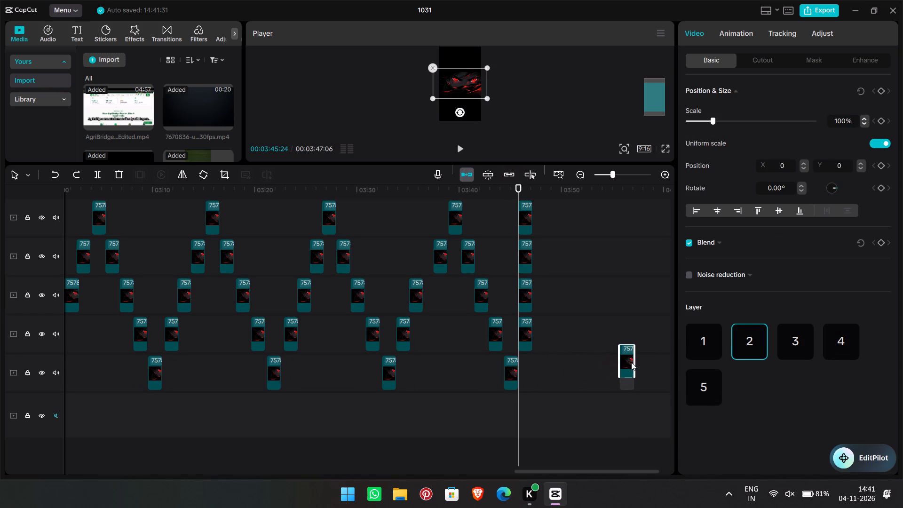
left_click_drag(631, 362, 653, 371)
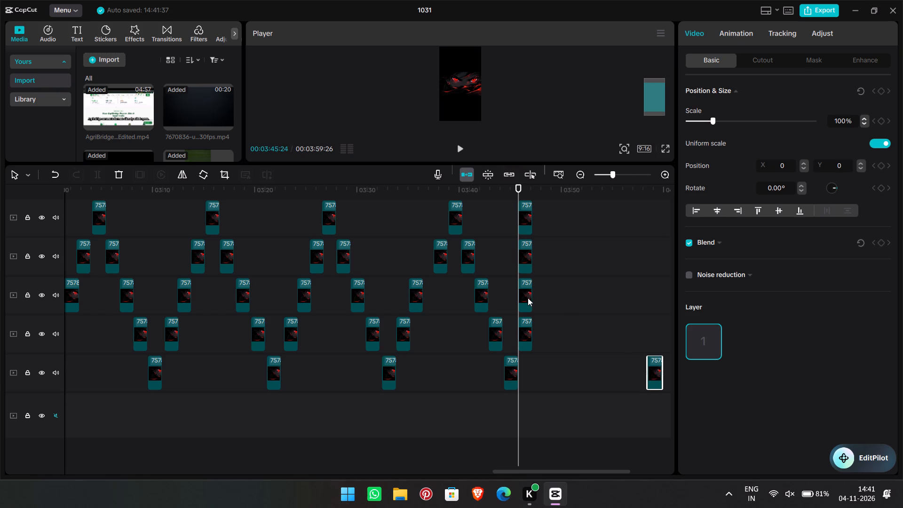
Form the next peak with copies at about 03:47 on the third track, 03:49 and 03:52 on the second, and 03:50 on the top track.
left_click_drag(528, 298, 546, 299)
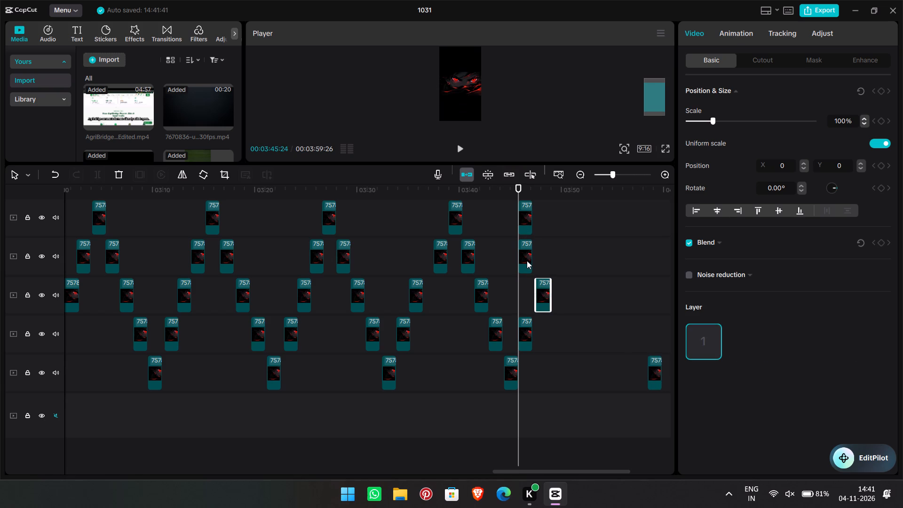
left_click_drag(527, 261, 557, 263)
left_click_drag(524, 218, 564, 219)
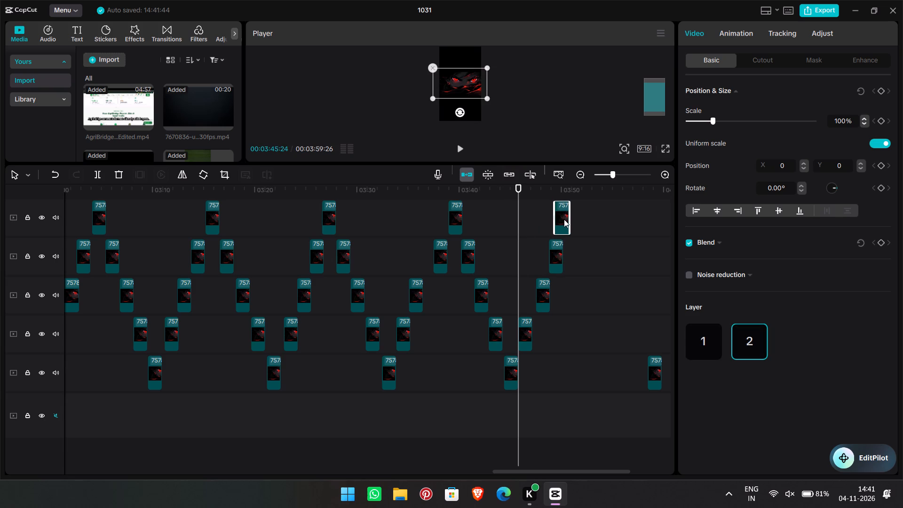
left_click_drag(564, 219, 569, 218)
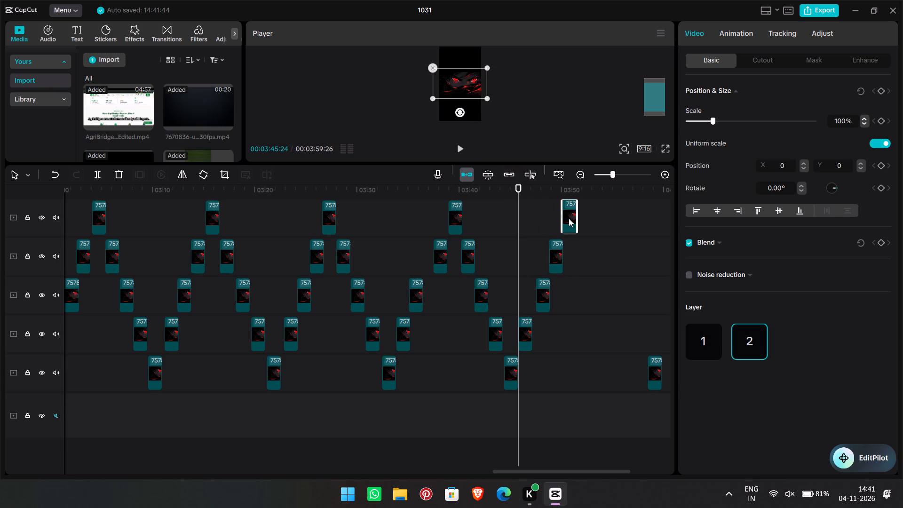
left_click_drag(569, 218, 571, 219)
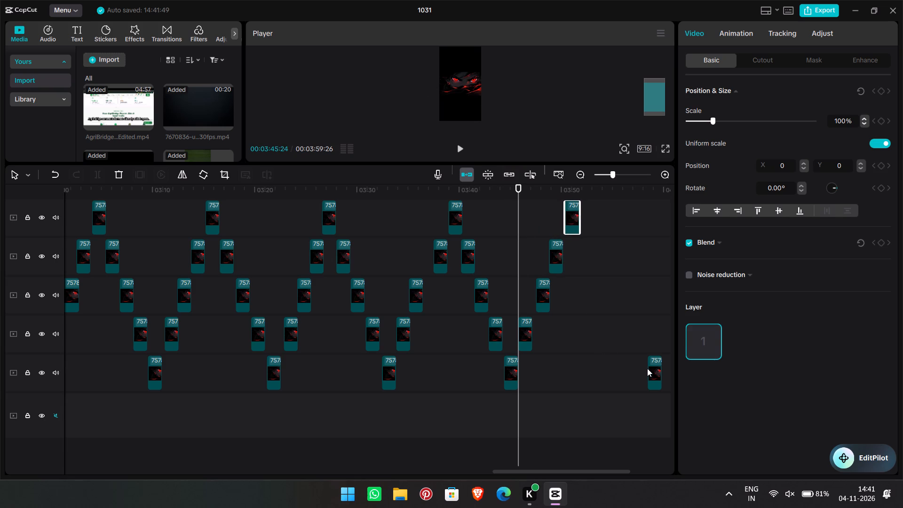
left_click_drag(657, 373, 608, 273)
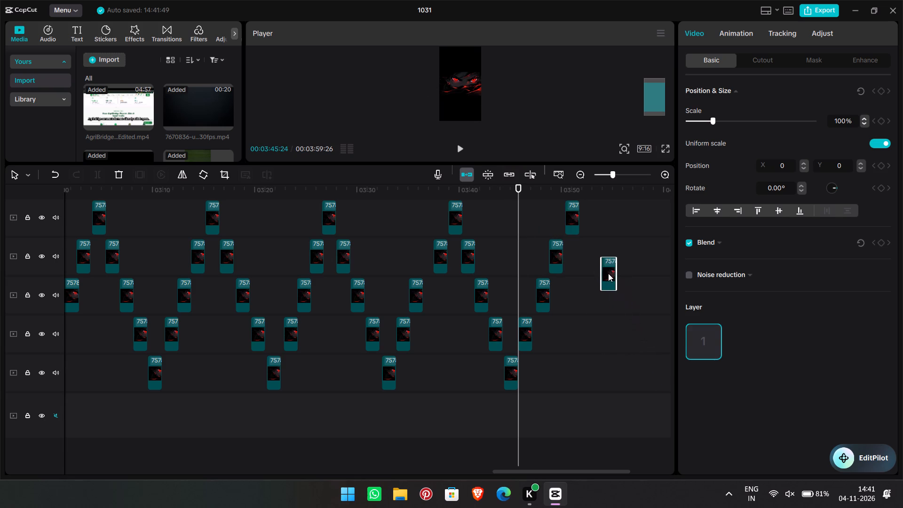
left_click_drag(608, 273, 588, 261)
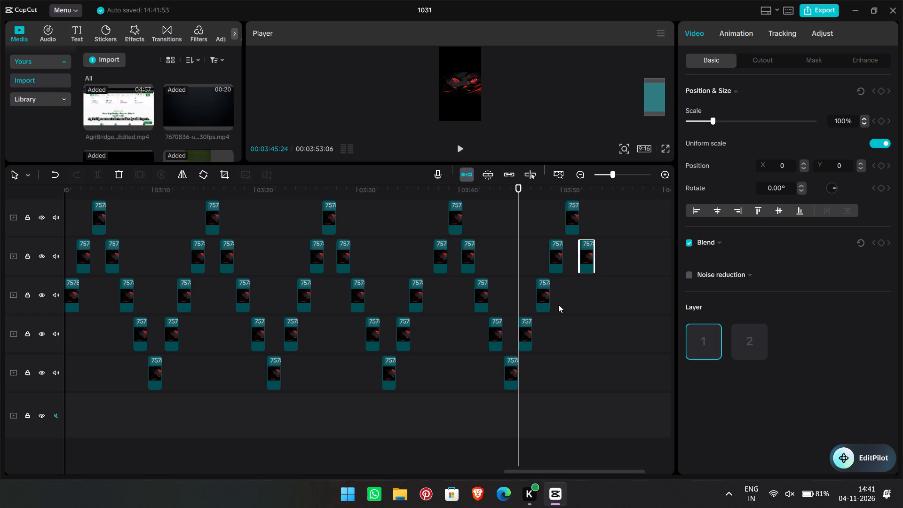
Paste a column of five copies at 03:53:06 across the five upper tracks.
left_click(558, 304)
left_click(600, 296)
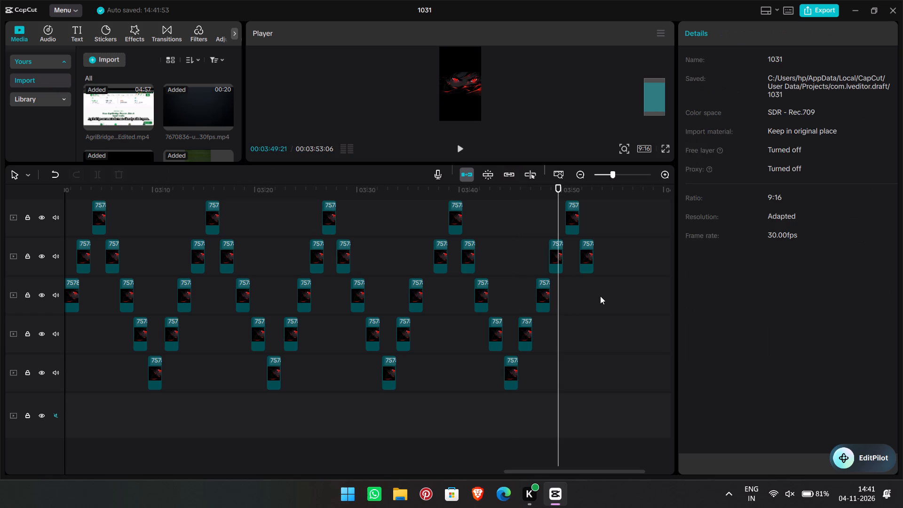
key("ctrl+v")
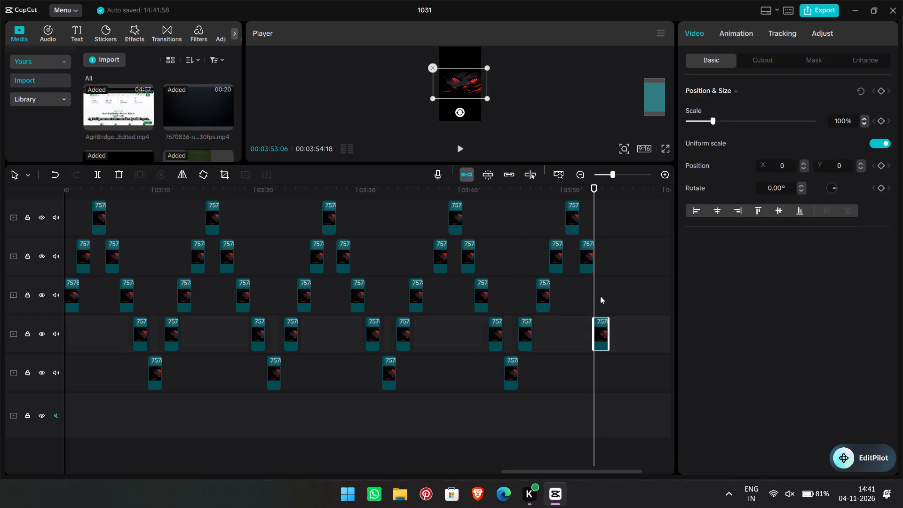
key("ctrl+v")
key("ctrl+v")
key("ctrl+v")
key("ctrl+v")
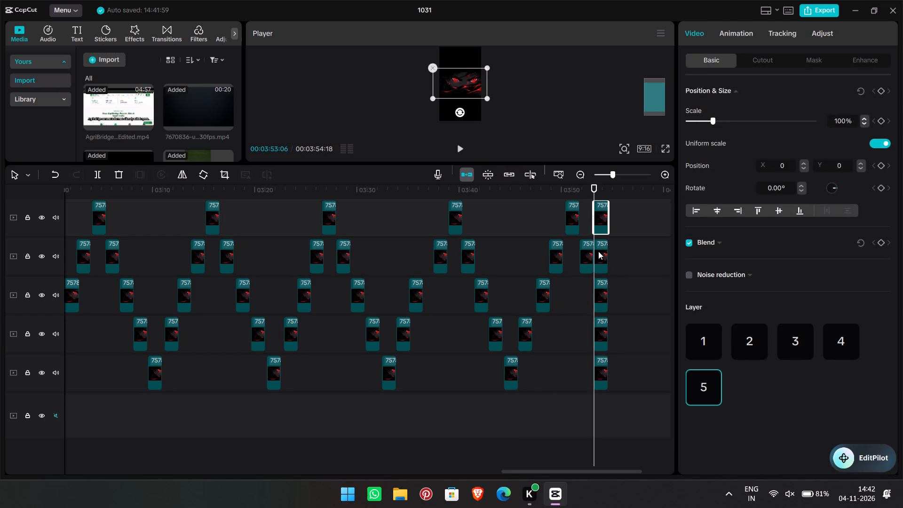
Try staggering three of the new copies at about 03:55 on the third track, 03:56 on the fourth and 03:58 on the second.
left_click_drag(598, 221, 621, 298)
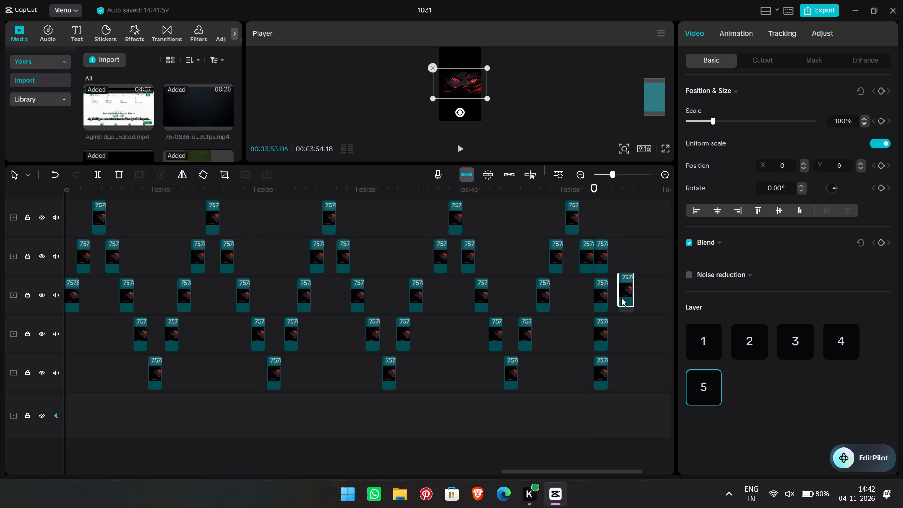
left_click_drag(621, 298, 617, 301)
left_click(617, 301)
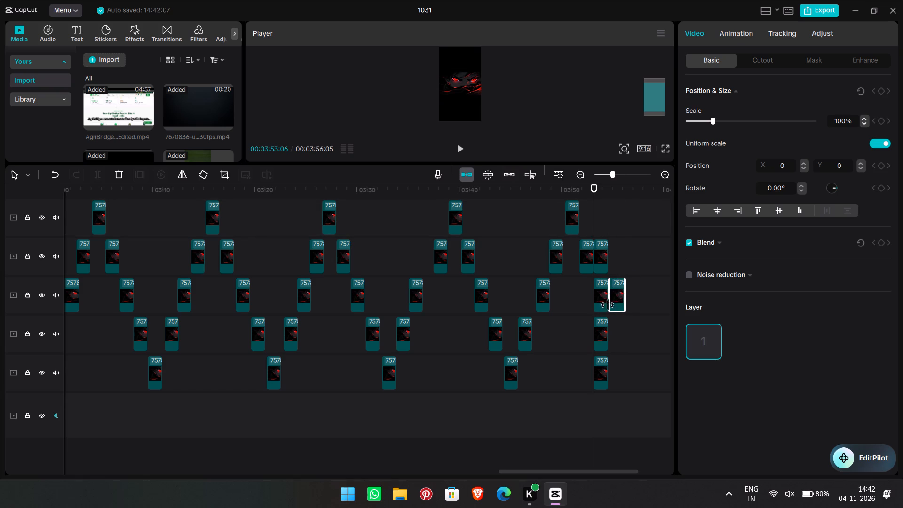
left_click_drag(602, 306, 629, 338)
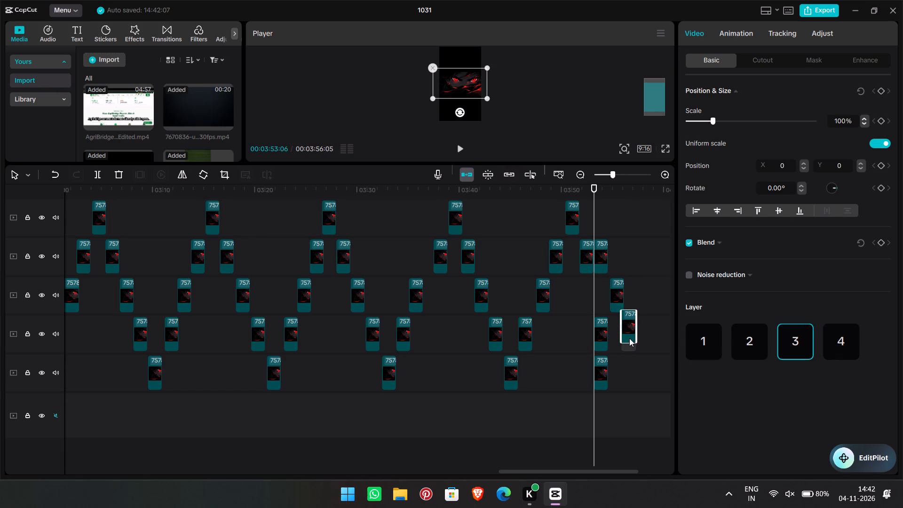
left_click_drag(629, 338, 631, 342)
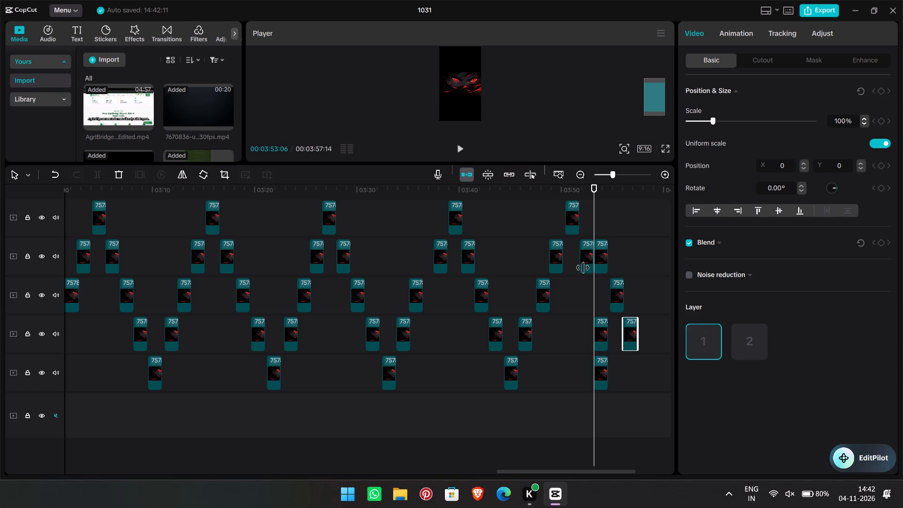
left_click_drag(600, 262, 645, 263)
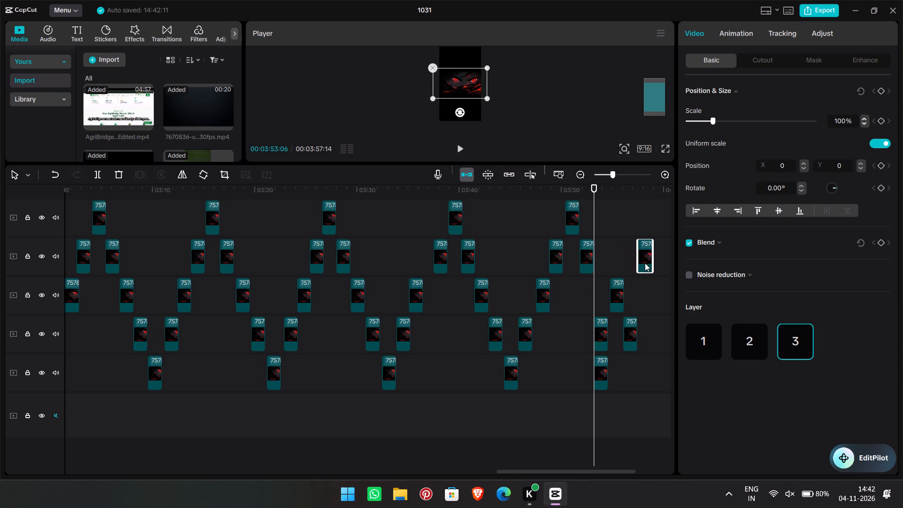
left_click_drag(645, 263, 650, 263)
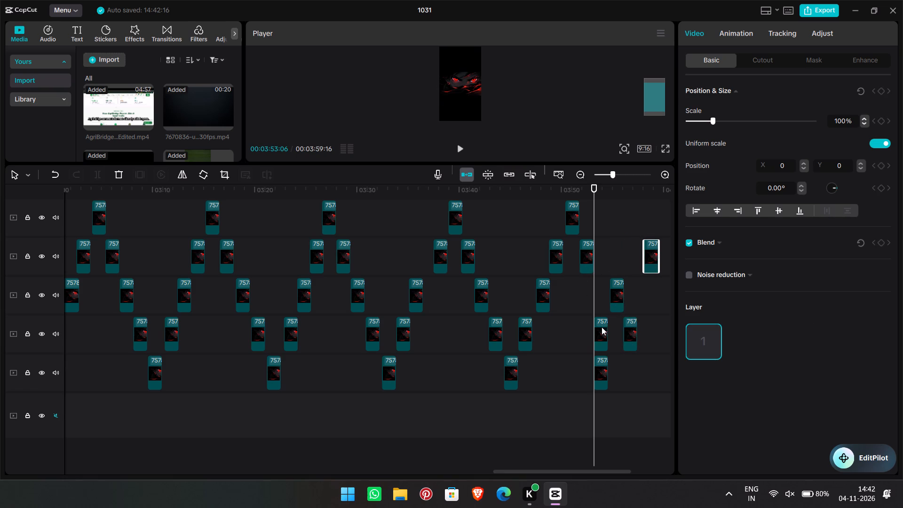
Rearrange the copies into a descent: 03:53:06 on the third track, about 03:54 on the fourth and about 03:56 on the fifth.
left_click_drag(602, 327, 601, 288)
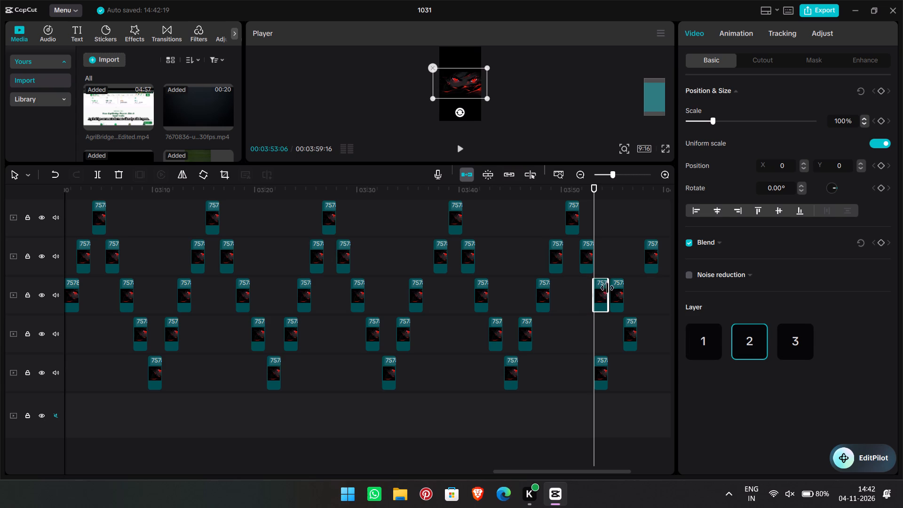
left_click_drag(614, 290, 616, 320)
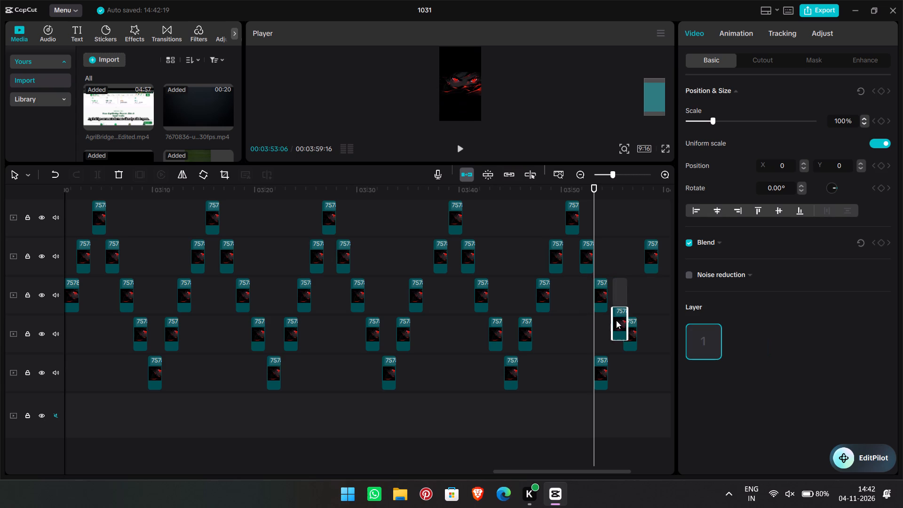
left_click_drag(616, 320, 615, 327)
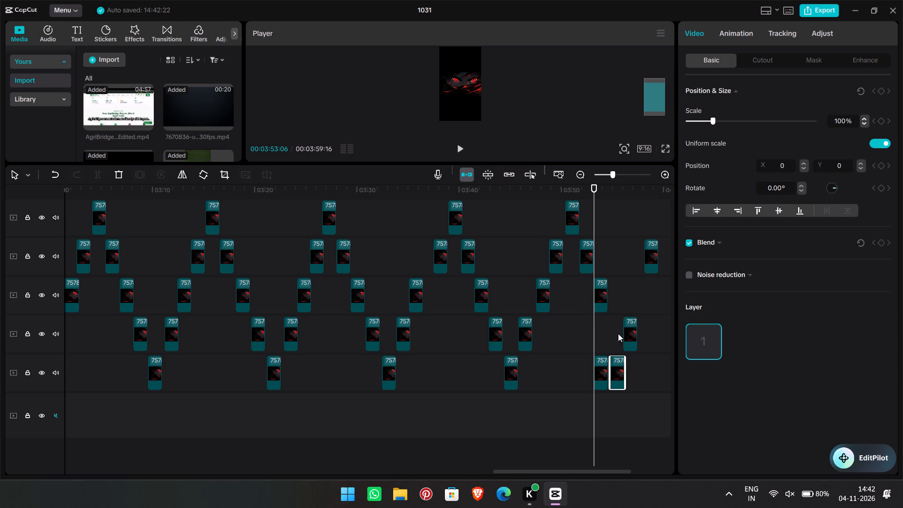
left_click_drag(631, 338, 614, 342)
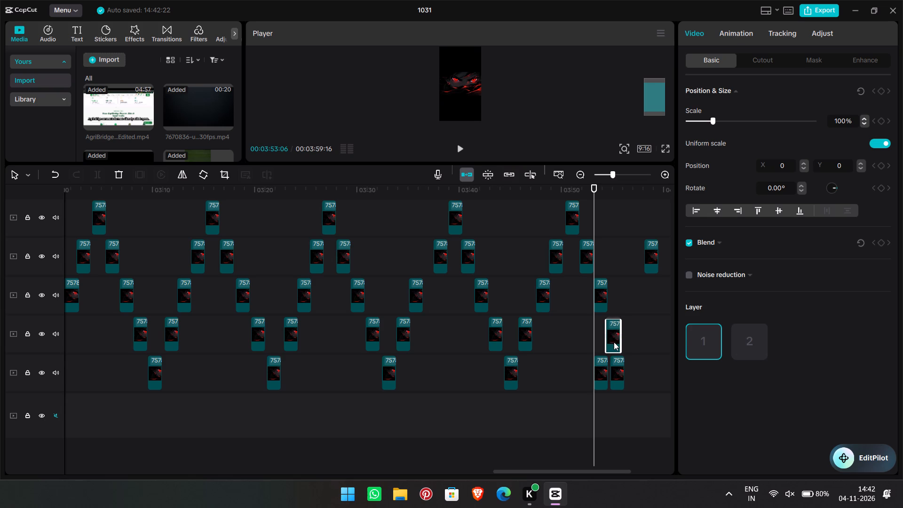
left_click_drag(614, 342, 614, 342)
left_click_drag(616, 366, 617, 366)
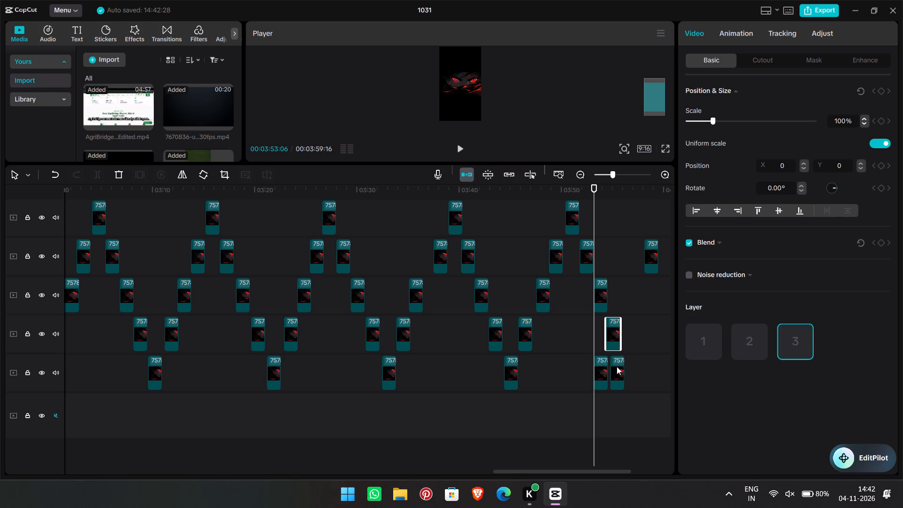
left_click_drag(617, 366, 627, 366)
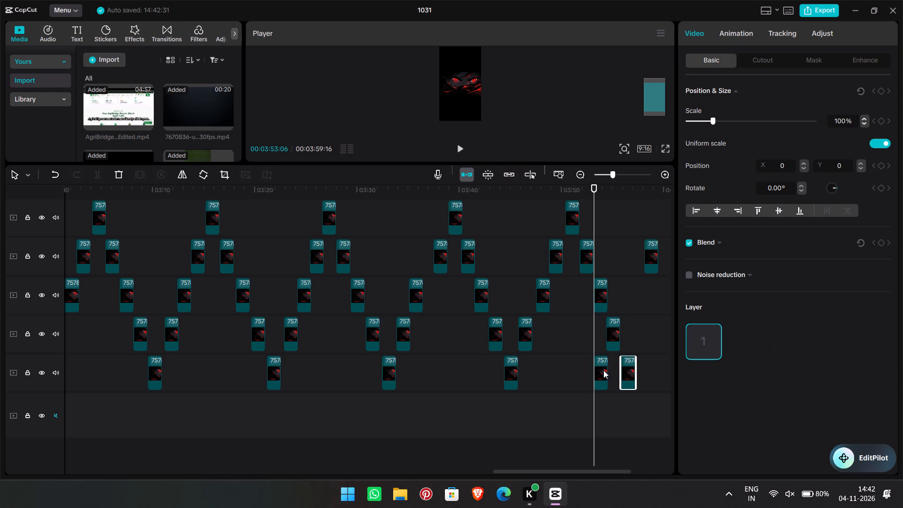
Form the rise by moving the fifth-track copy at 03:53:06 to the fourth track at about 03:57 and the second-track copy to the third at about 03:59.
left_click_drag(603, 370, 648, 328)
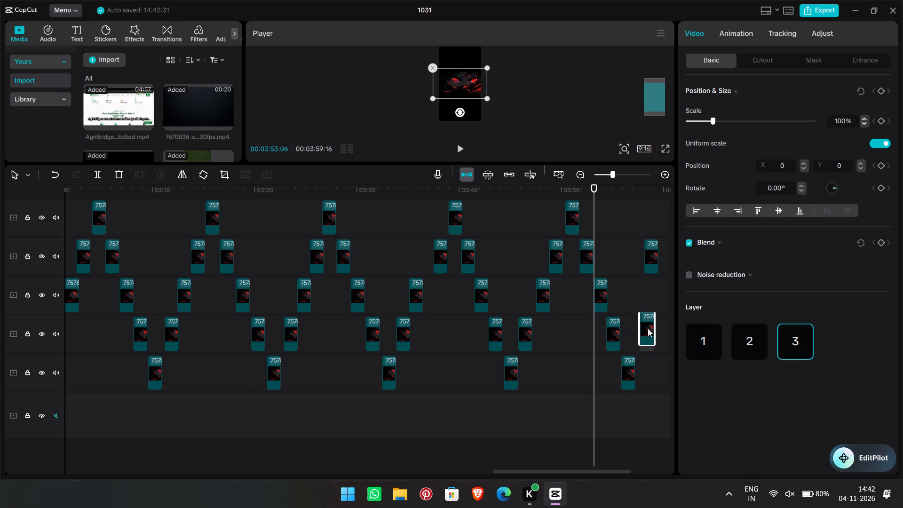
left_click_drag(648, 328, 644, 332)
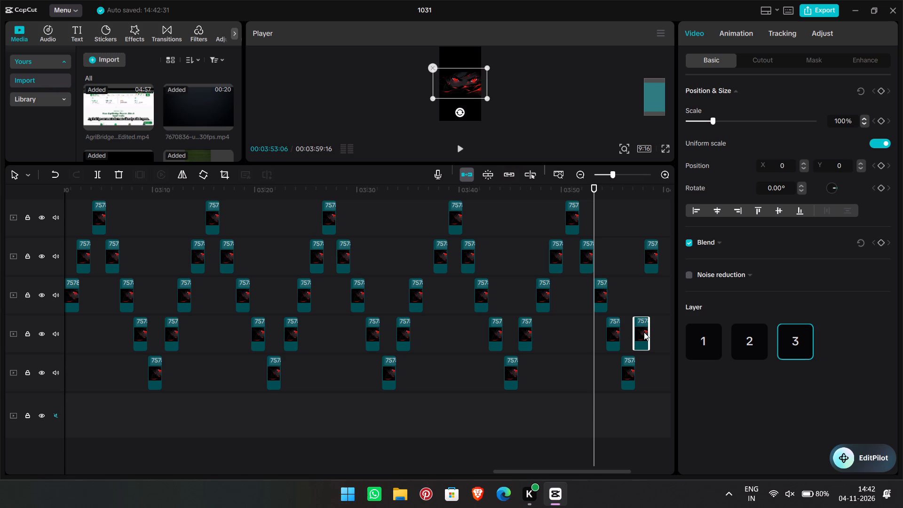
left_click_drag(644, 332, 645, 333)
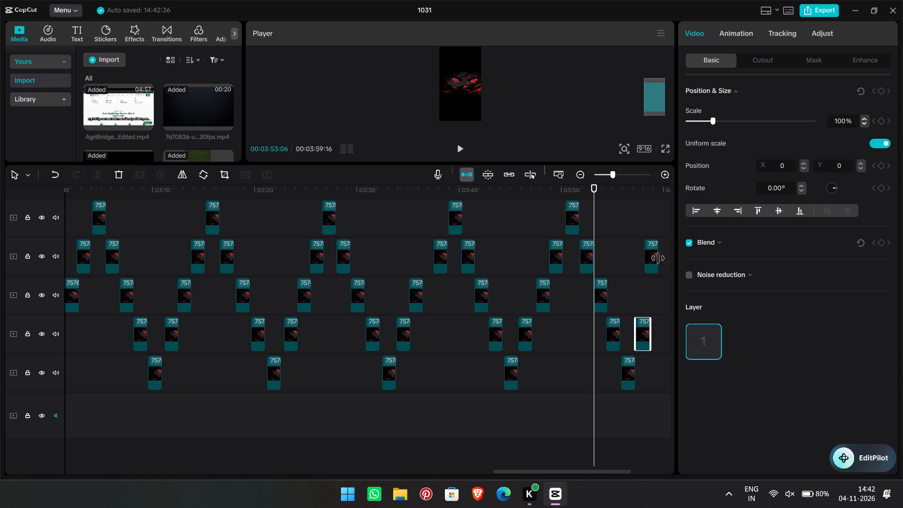
scroll(609, 285, "left", 1)
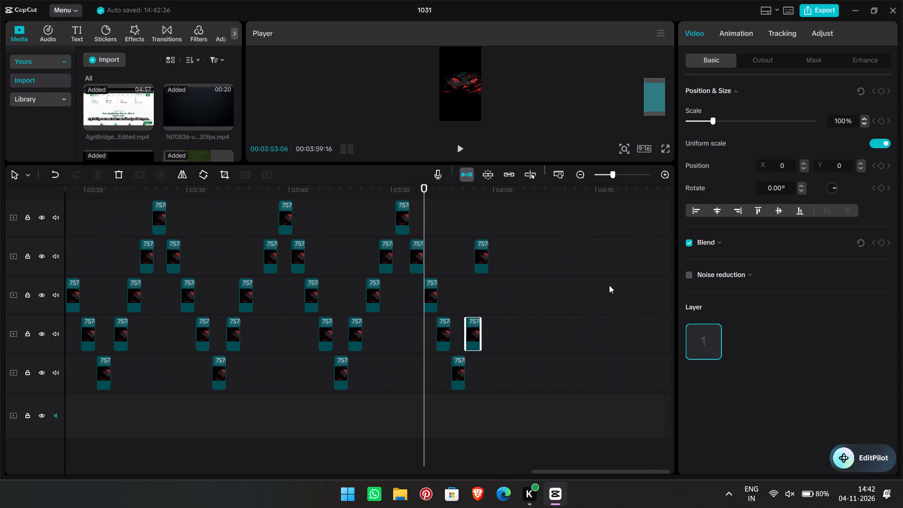
scroll(609, 285, "left", 1)
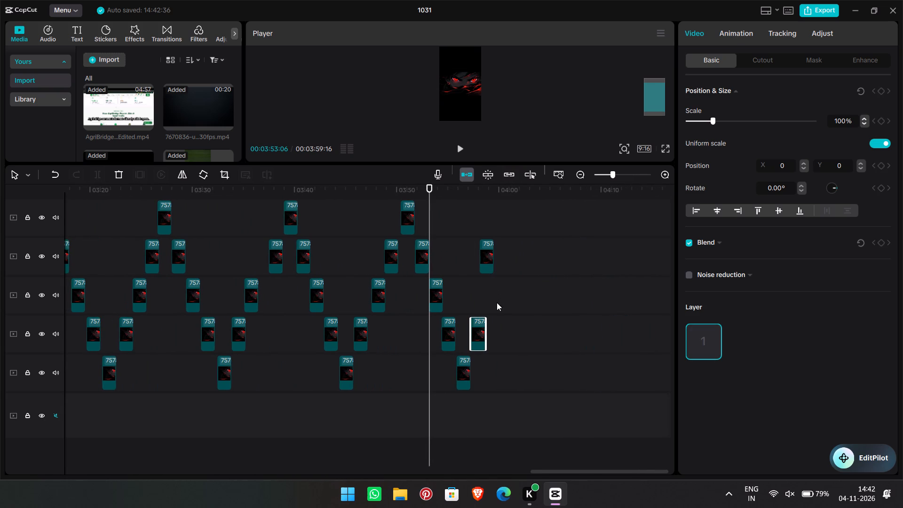
left_click(483, 257)
left_click_drag(483, 257, 491, 305)
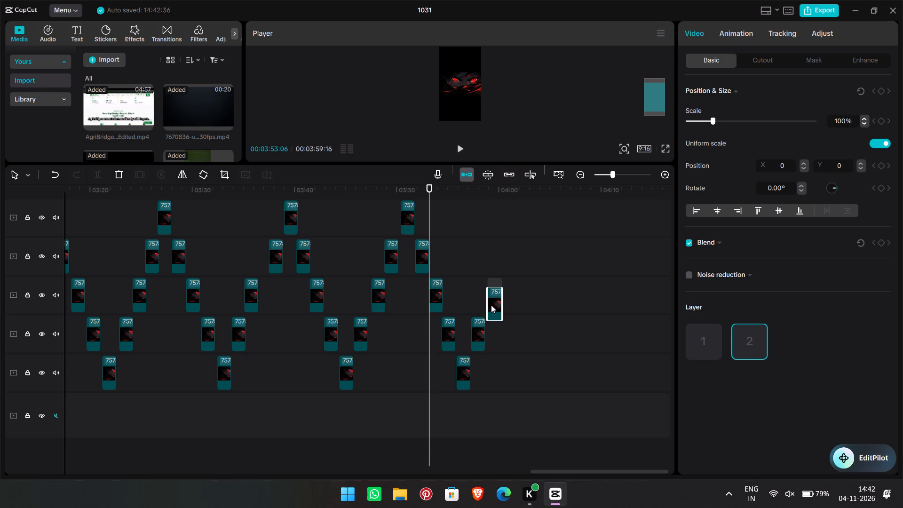
left_click_drag(491, 305, 489, 298)
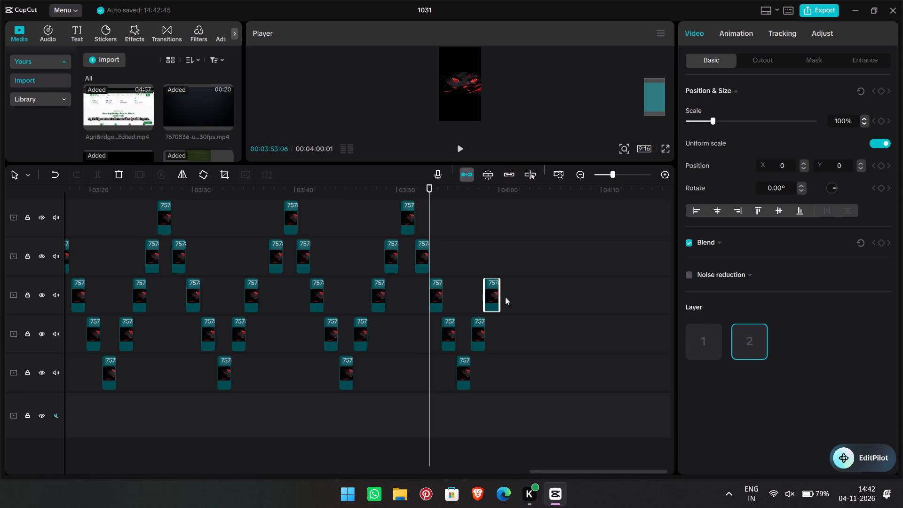
Paste a column of five copies at 04:00:01 across the five upper tracks.
left_click(505, 297)
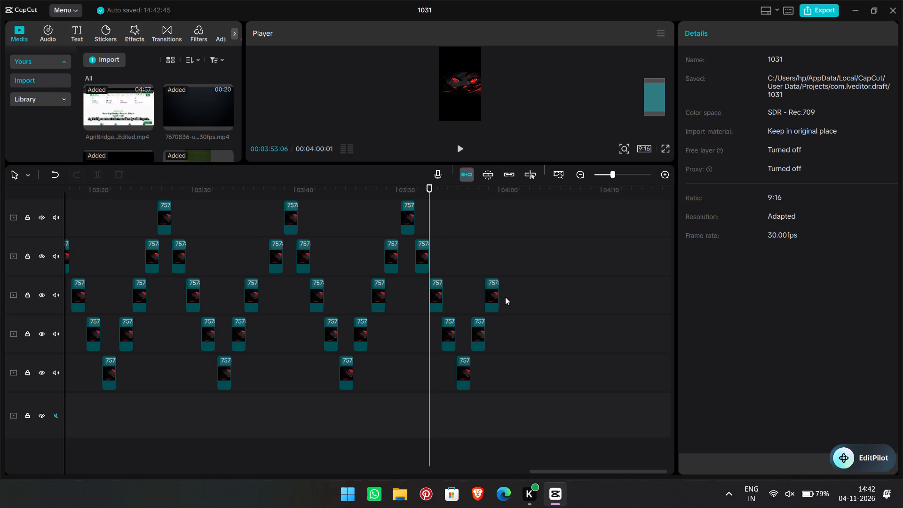
key("ctrl+v")
key("ctrl+v")
key("ctrl+v")
key("ctrl+v")
key("ctrl+v")
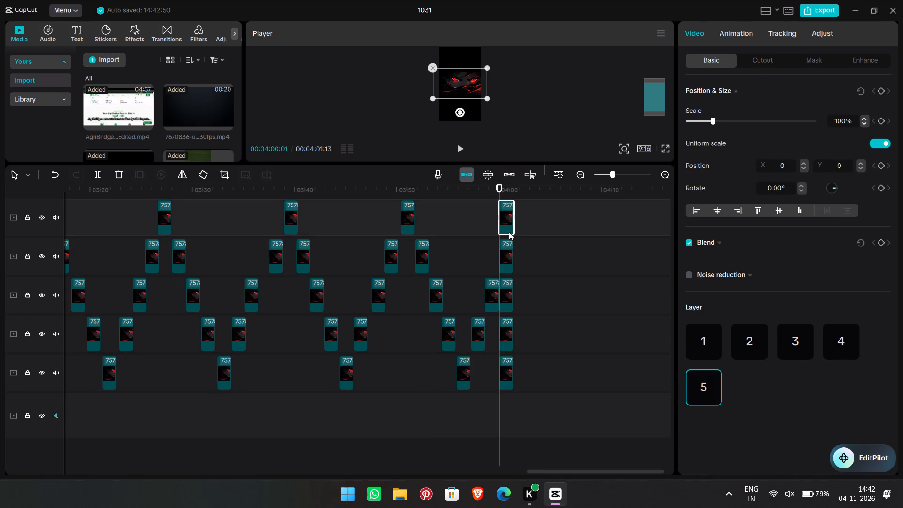
Move the top-track copy to about 04:01, and the third-, fourth- and fifth-track copies up one track to about 04:03, 04:04 and 04:05.
left_click_drag(509, 224, 527, 223)
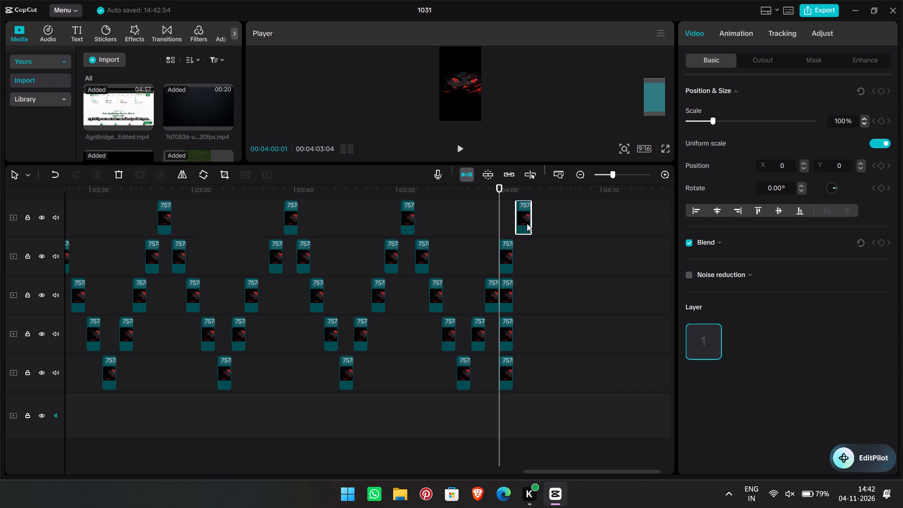
left_click(527, 223)
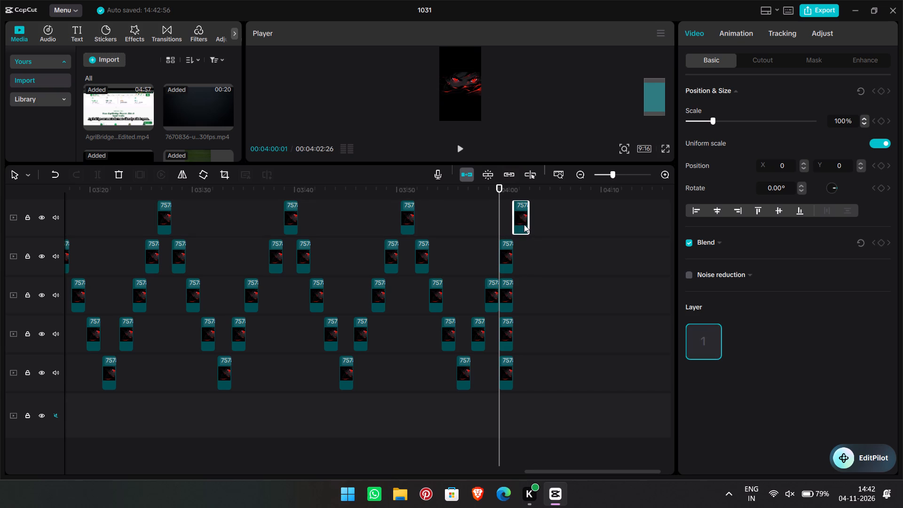
left_click_drag(508, 286, 535, 255)
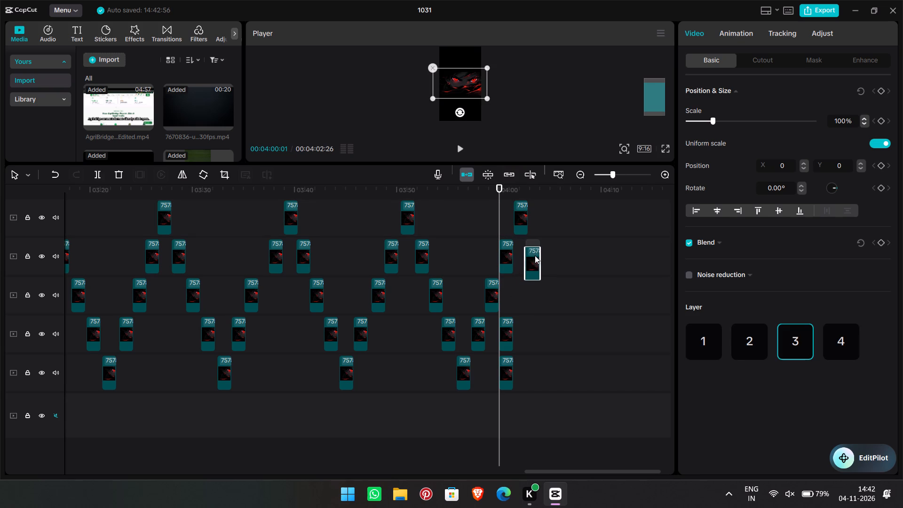
left_click_drag(535, 255, 538, 248)
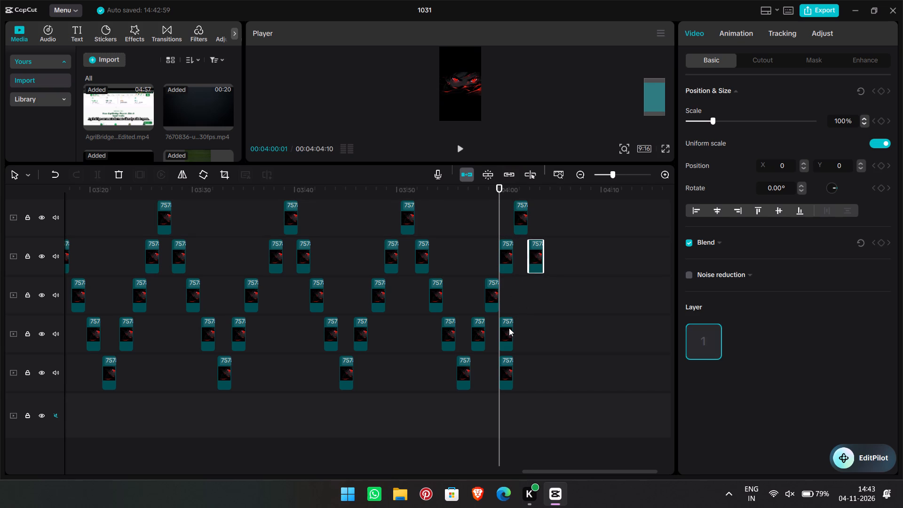
left_click_drag(506, 330, 548, 292)
left_click_drag(508, 367, 541, 336)
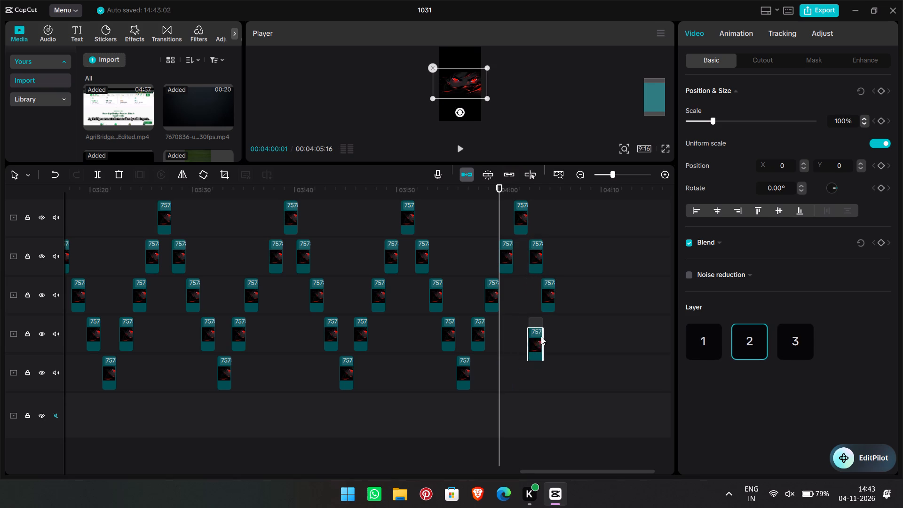
left_click_drag(541, 336, 563, 330)
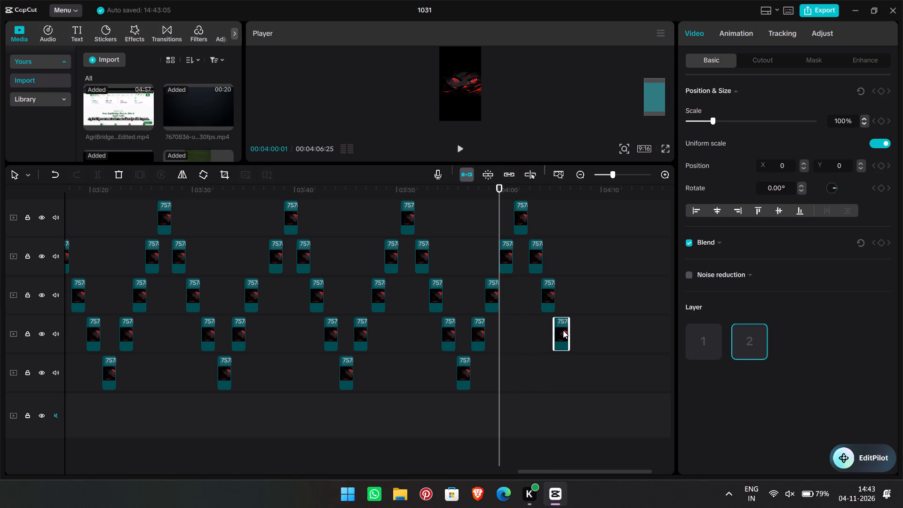
Paste two copies at 04:06:25 on the fourth and fifth tracks and shift the fourth-track one to about 04:08.
left_click(572, 330)
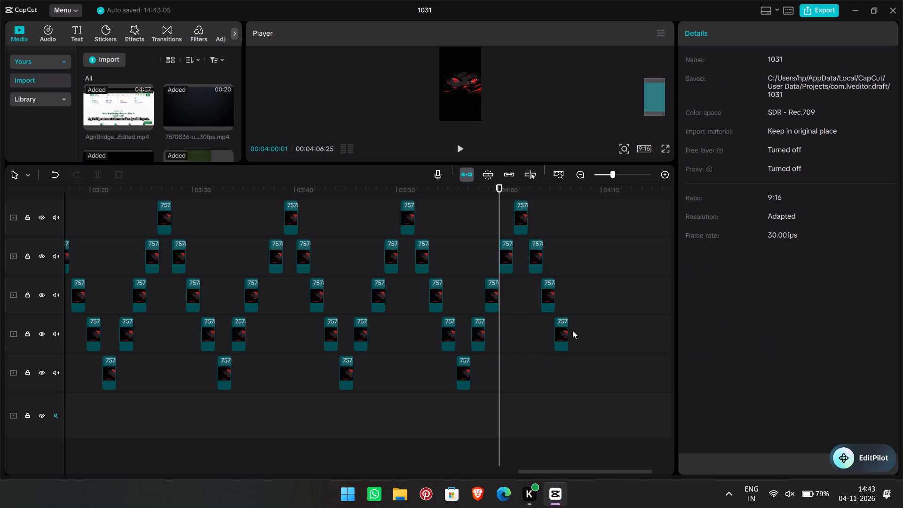
key("ctrl+v")
key("ctrl+v")
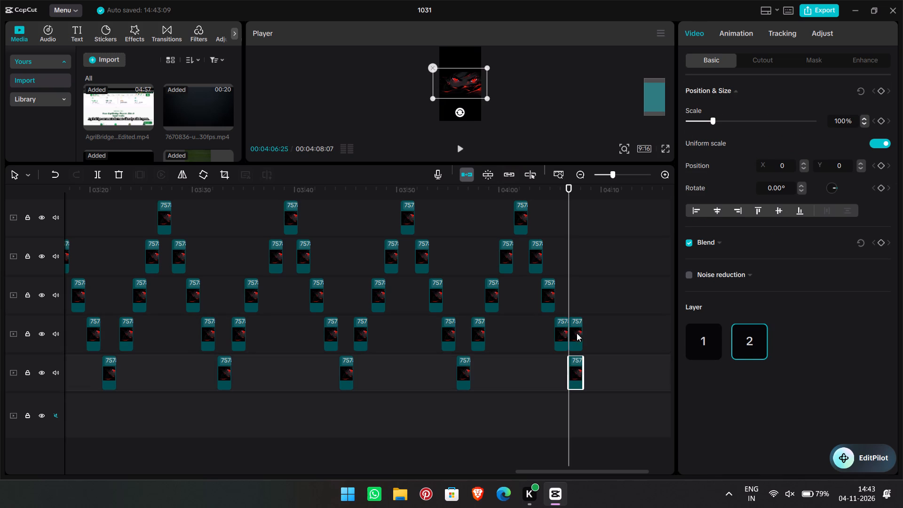
left_click_drag(573, 340, 586, 340)
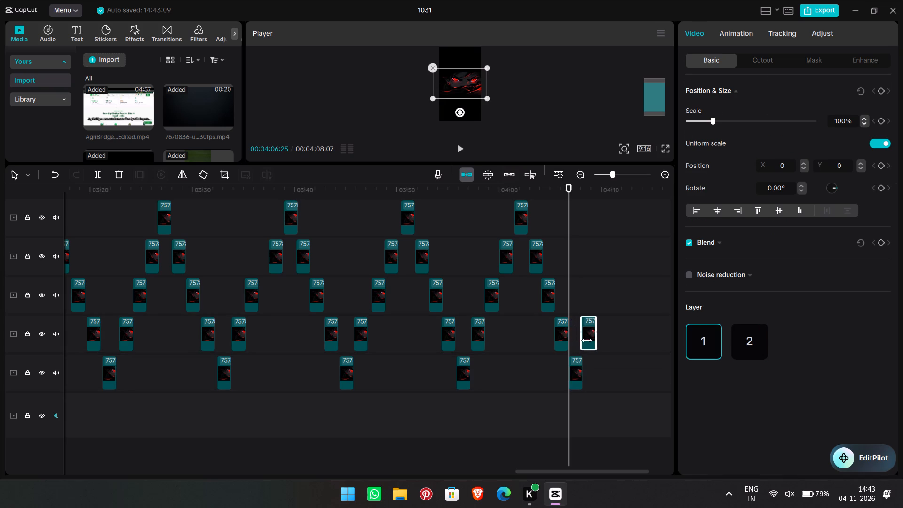
left_click_drag(586, 340, 589, 340)
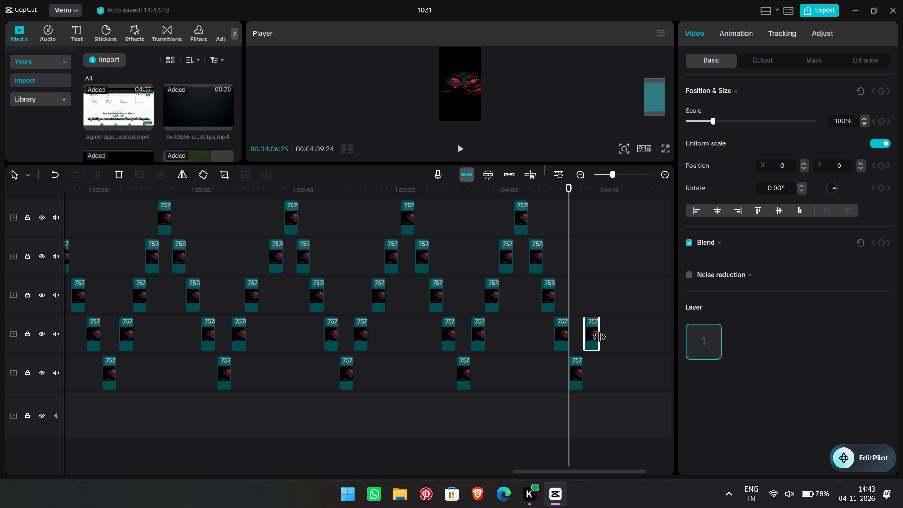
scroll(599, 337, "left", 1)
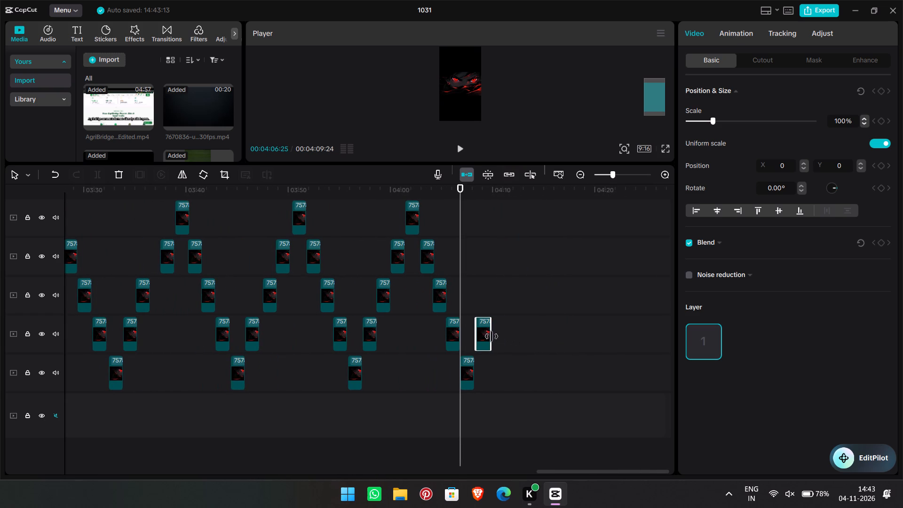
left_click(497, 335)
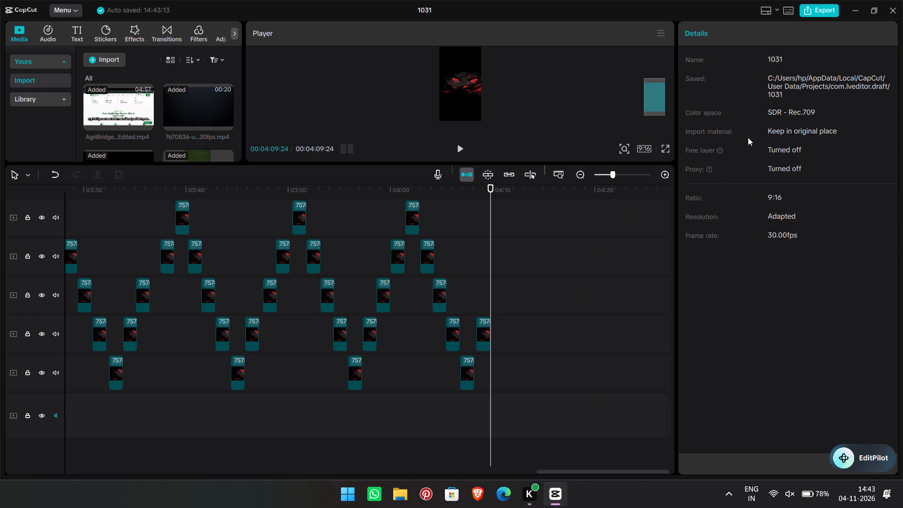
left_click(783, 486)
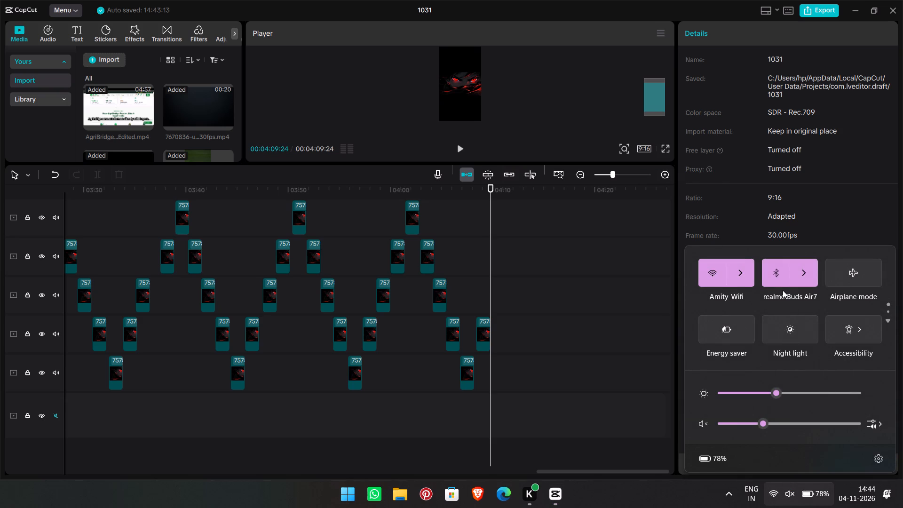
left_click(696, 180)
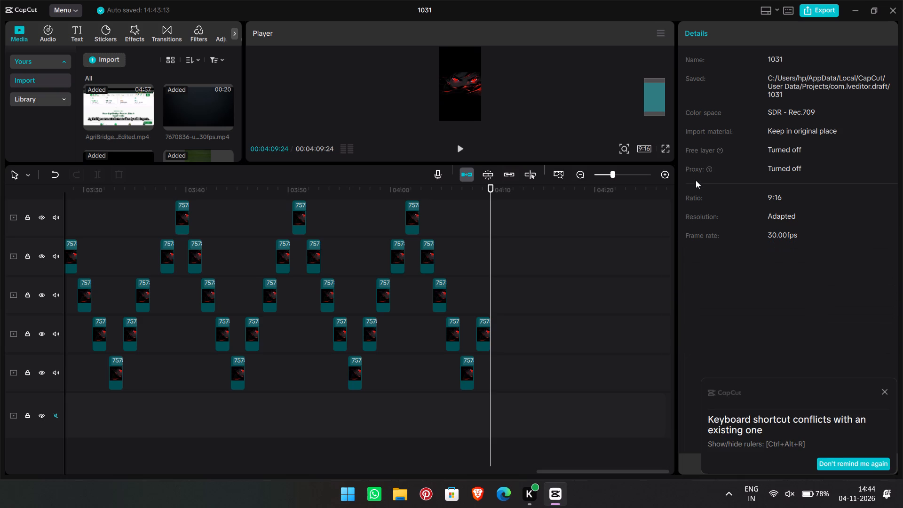
Dismiss the keyboard shortcut conflict notification without turning off its reminders.
left_click(880, 391)
left_click(884, 392)
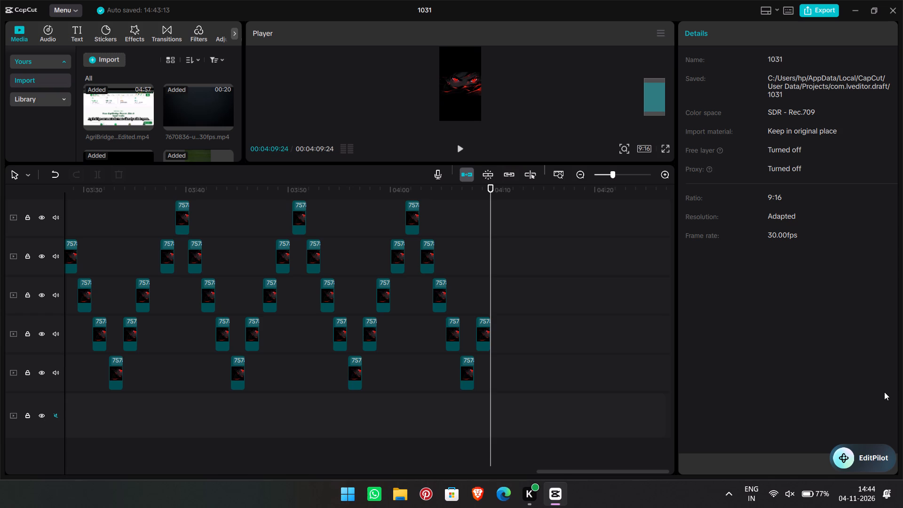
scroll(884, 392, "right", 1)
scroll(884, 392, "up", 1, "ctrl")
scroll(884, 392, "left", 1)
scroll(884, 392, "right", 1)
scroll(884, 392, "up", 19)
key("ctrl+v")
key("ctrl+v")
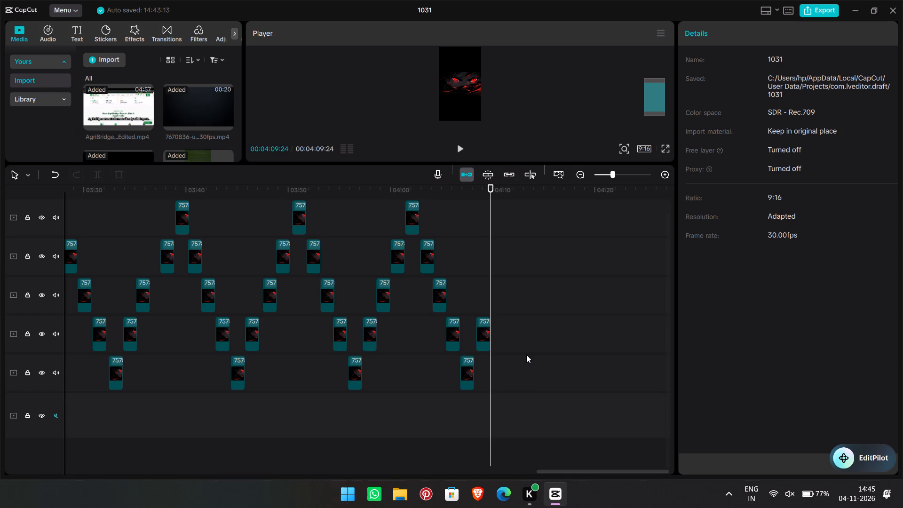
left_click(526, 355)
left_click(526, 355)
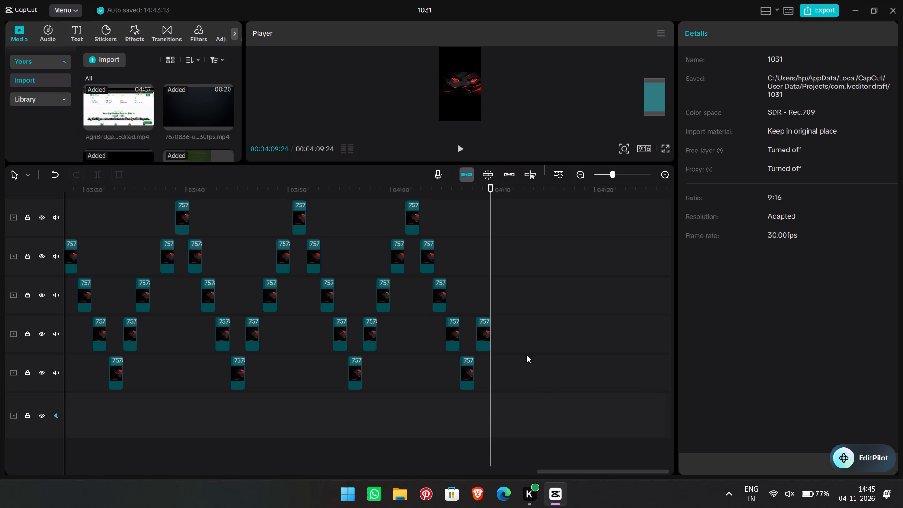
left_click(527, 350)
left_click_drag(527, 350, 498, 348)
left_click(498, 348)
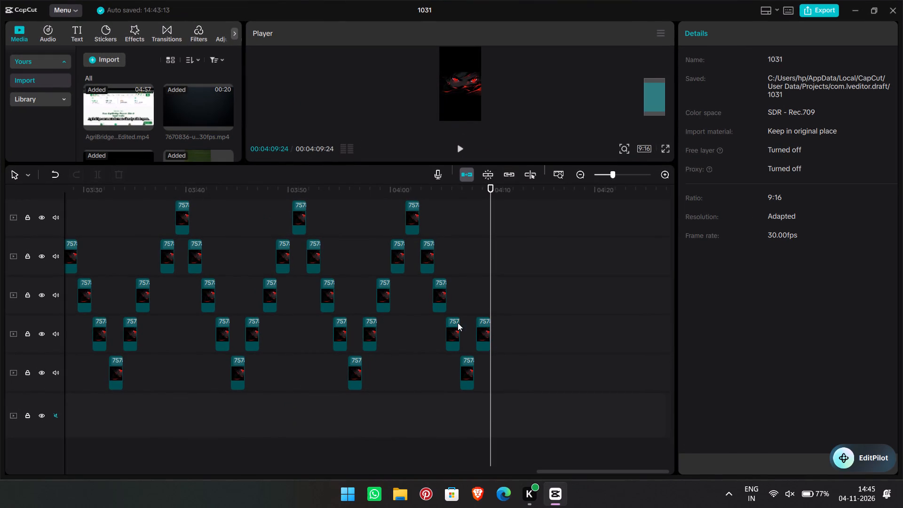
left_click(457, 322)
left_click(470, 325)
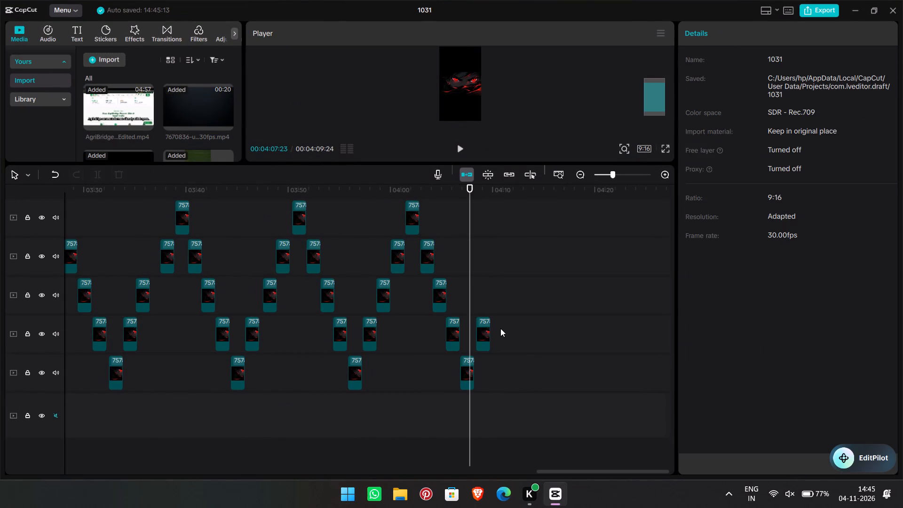
Paste a column of five copies at 04:09:24 across the five upper tracks.
left_click(502, 330)
key("ctrl+v")
key("ctrl+v")
key("ctrl+v")
key("ctrl+v")
key("ctrl+v")
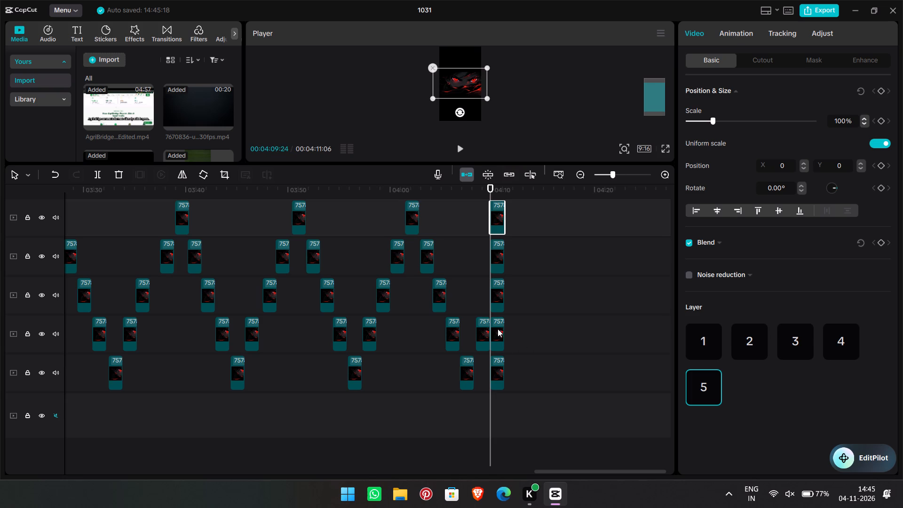
Form the rise by moving the fourth-track copy to the second track at about 04:11 and the second-track copy to the top at about 04:13.
left_click_drag(498, 329, 515, 254)
left_click_drag(501, 252, 552, 217)
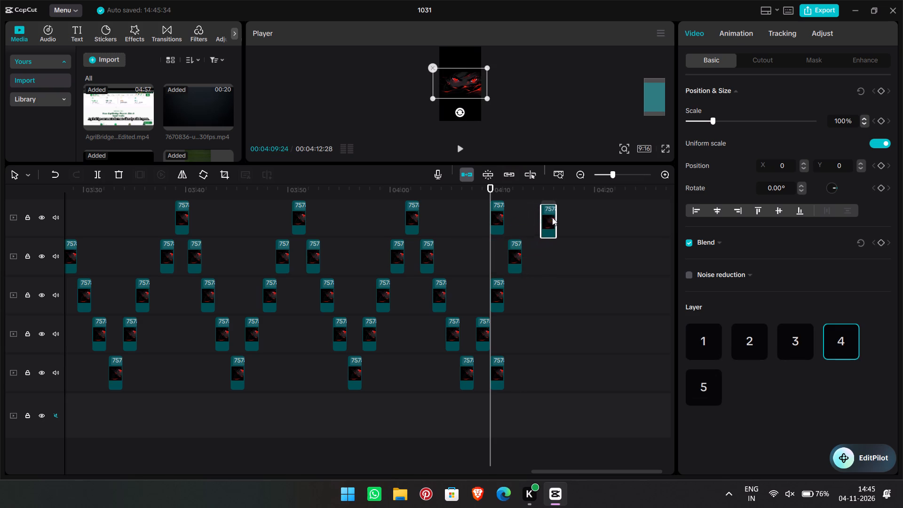
left_click_drag(552, 217, 534, 214)
Start the descent by moving the top-track copy at 04:09:24 to the second track at about 04:15 and the fifth-track copy to the third at about 04:16.
left_click_drag(500, 210, 549, 248)
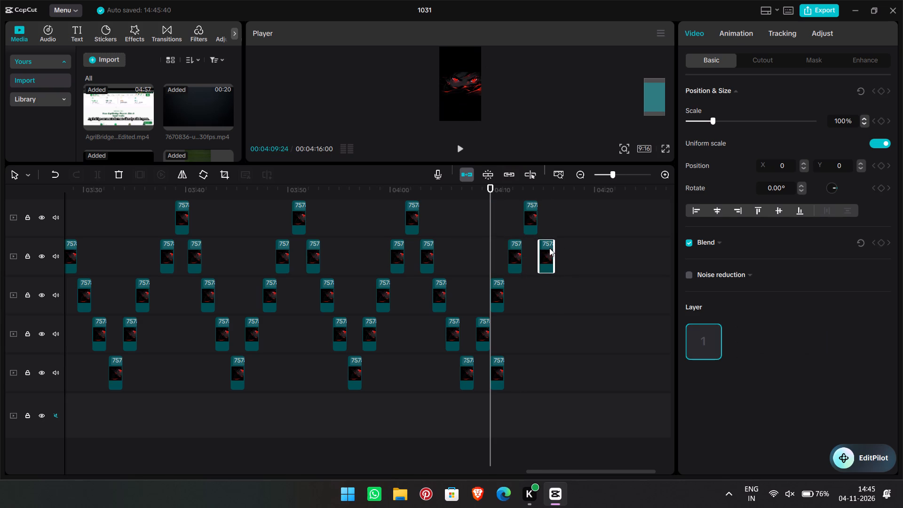
left_click_drag(499, 361, 556, 304)
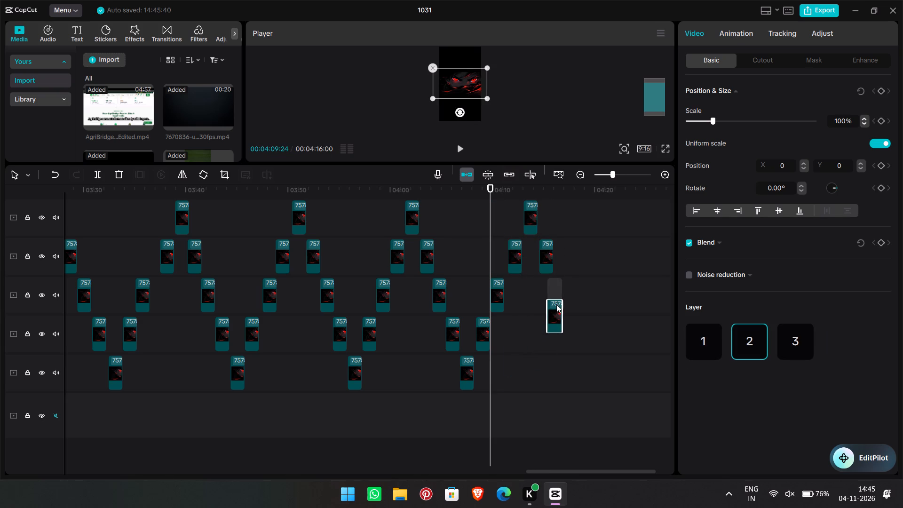
left_click_drag(556, 304, 562, 288)
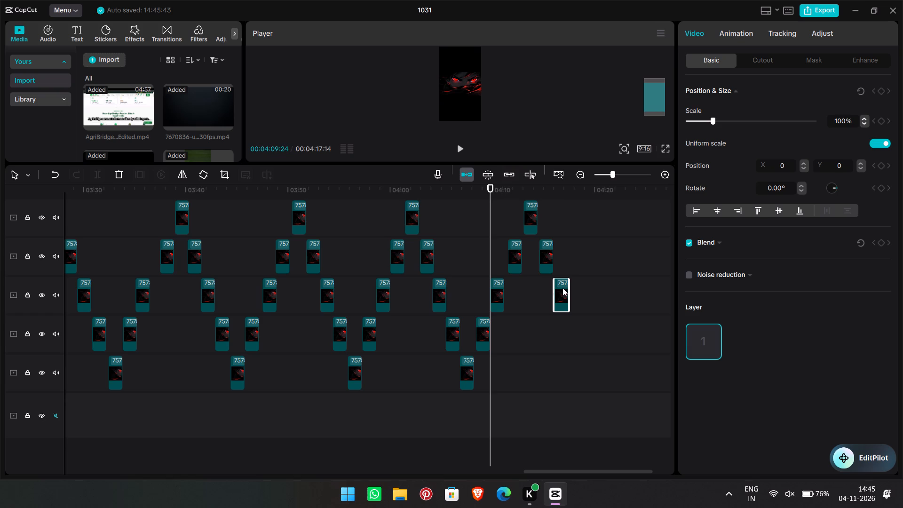
Paste four copies at 04:17:14 on the second to fifth tracks.
left_click(574, 293)
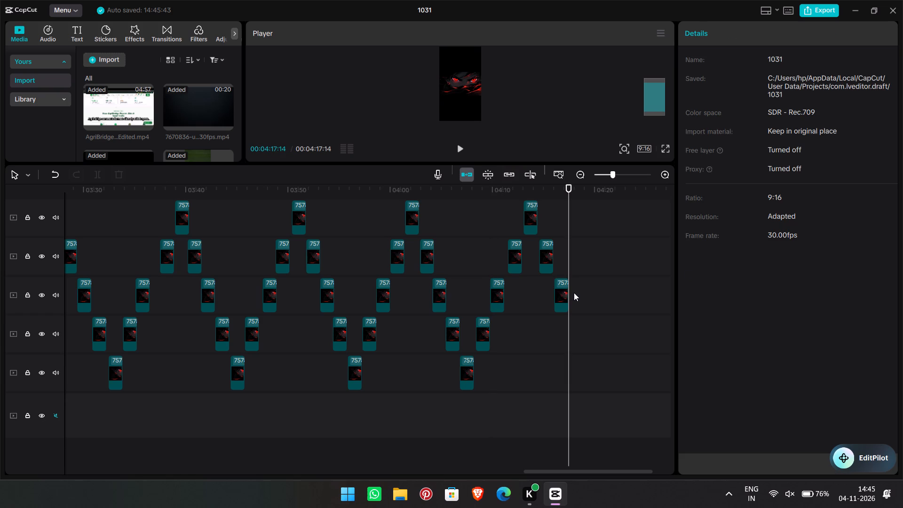
key("ctrl+v")
key("ctrl+v")
key("ctrl+v")
key("ctrl+v")
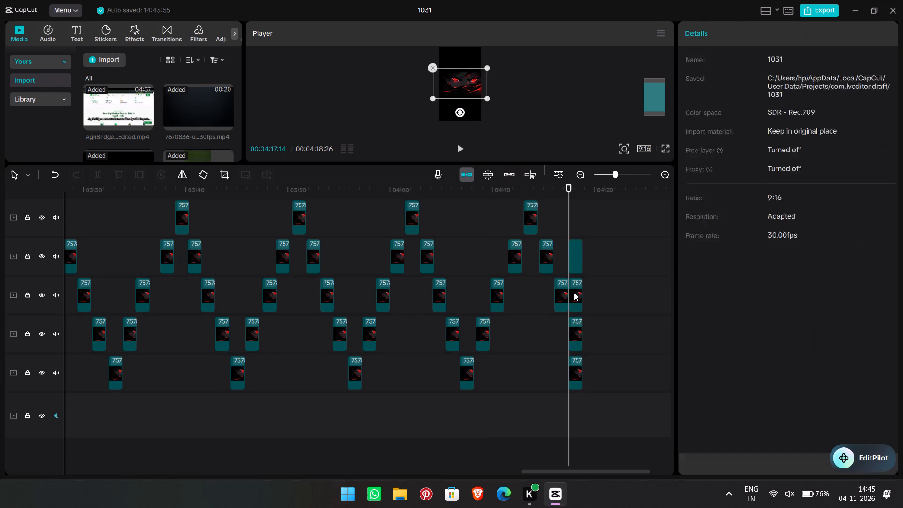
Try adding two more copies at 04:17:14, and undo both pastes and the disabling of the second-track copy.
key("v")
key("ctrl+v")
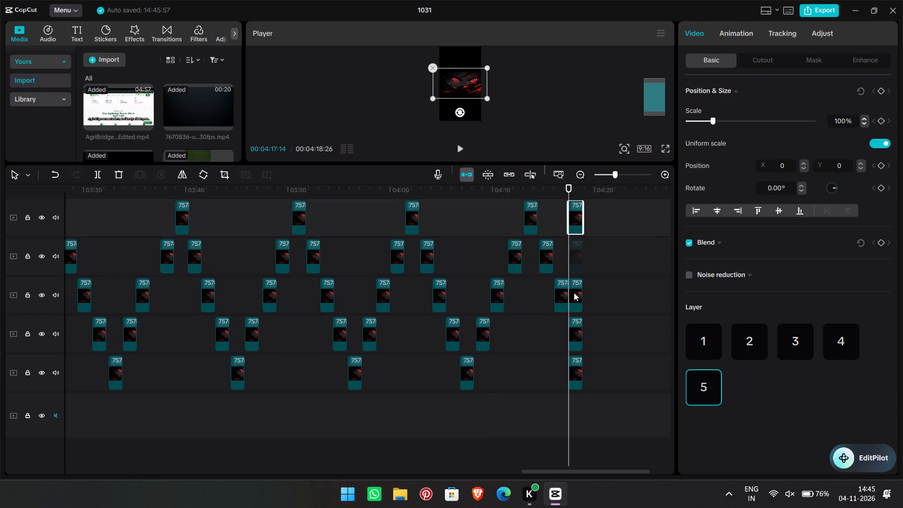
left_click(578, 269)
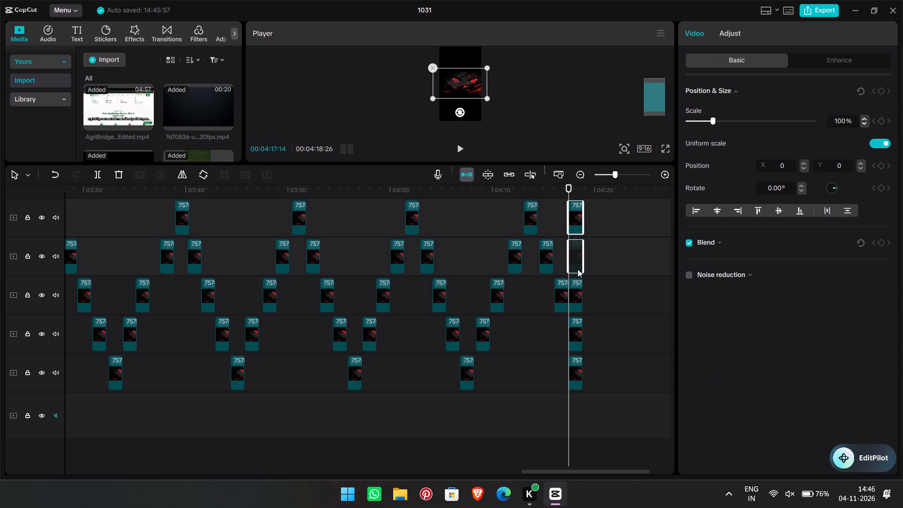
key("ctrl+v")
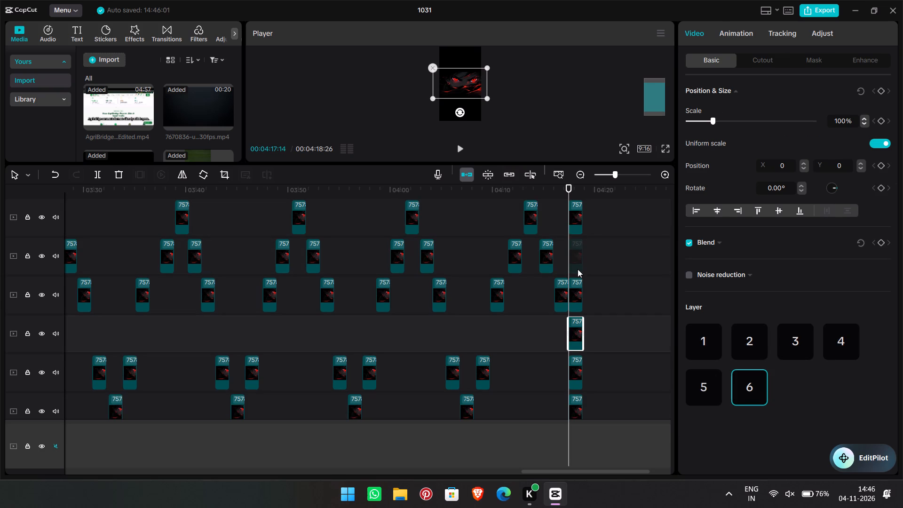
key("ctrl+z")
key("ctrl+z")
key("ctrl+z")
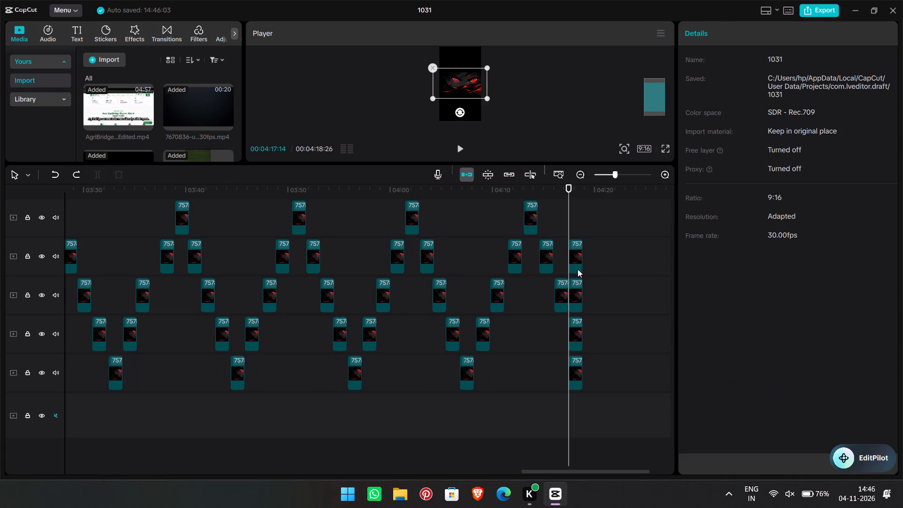
Paste another clip copy at 04:17:14 on the top track.
key("ctrl+v")
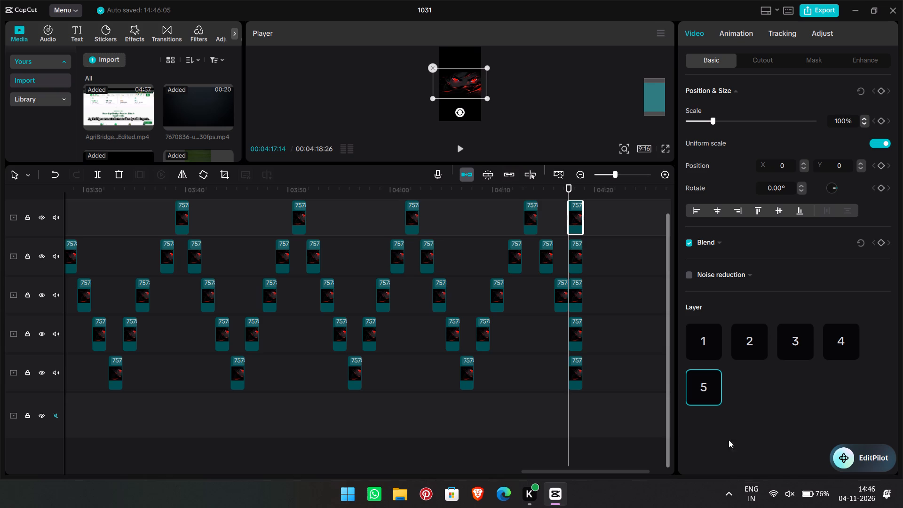
Switch to the Windows quick settings and turn Bluetooth off.
left_click(791, 507)
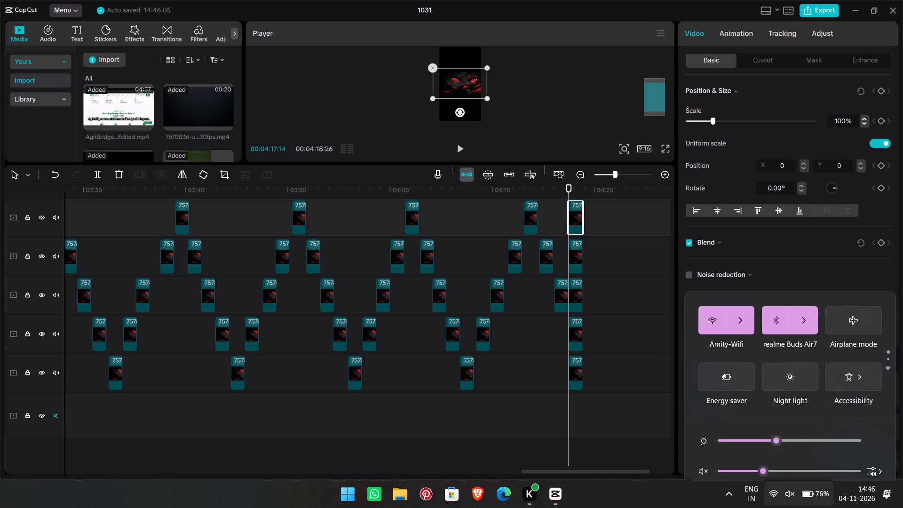
left_click(777, 277)
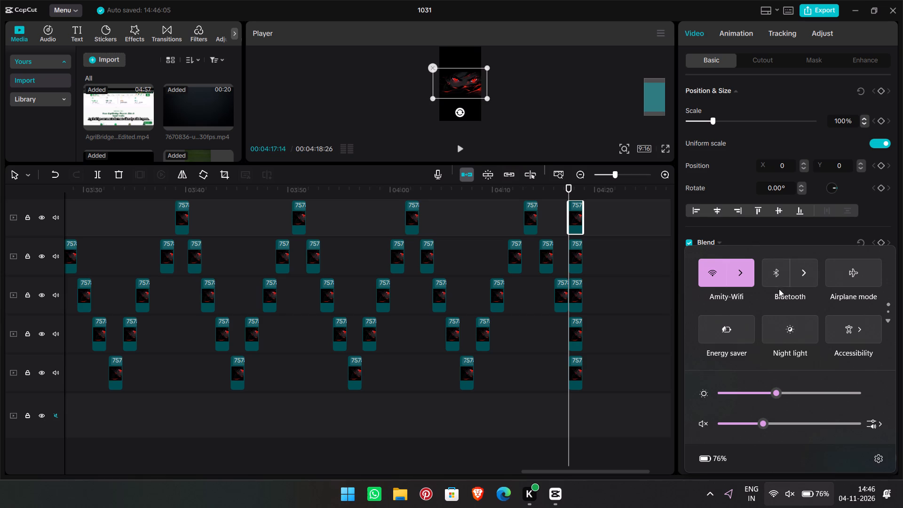
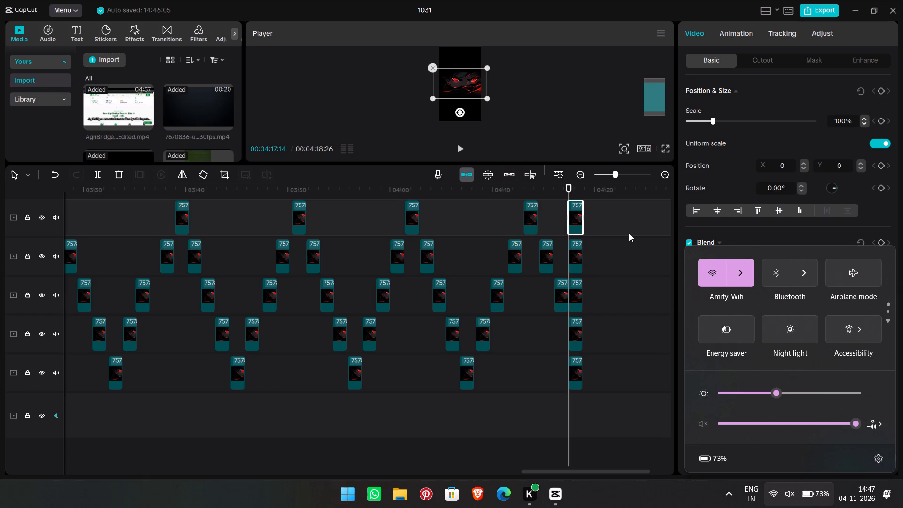
Turn on Bluetooth in the Windows quick settings and open its list of devices.
left_click(770, 269)
left_click(792, 276)
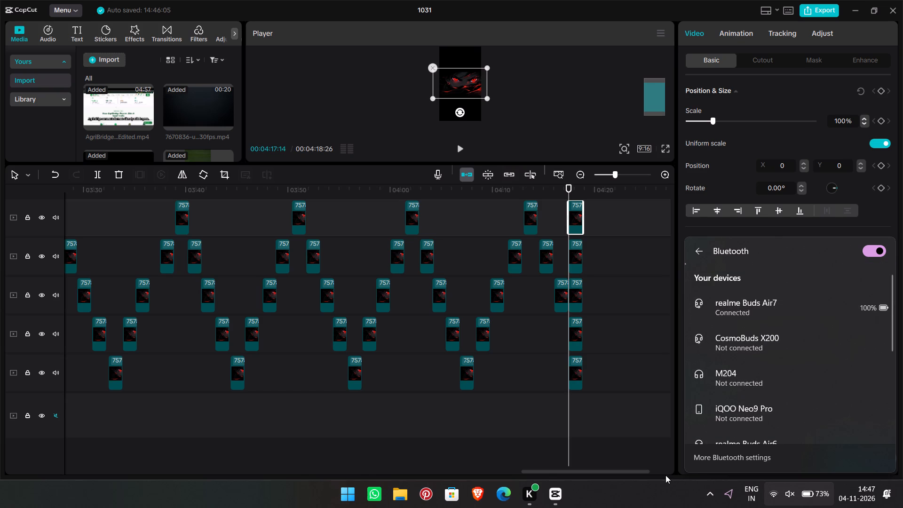
Shrink the CapCut window, open Brave with the YouTube video page and snap it beside CapCut.
left_click(650, 459)
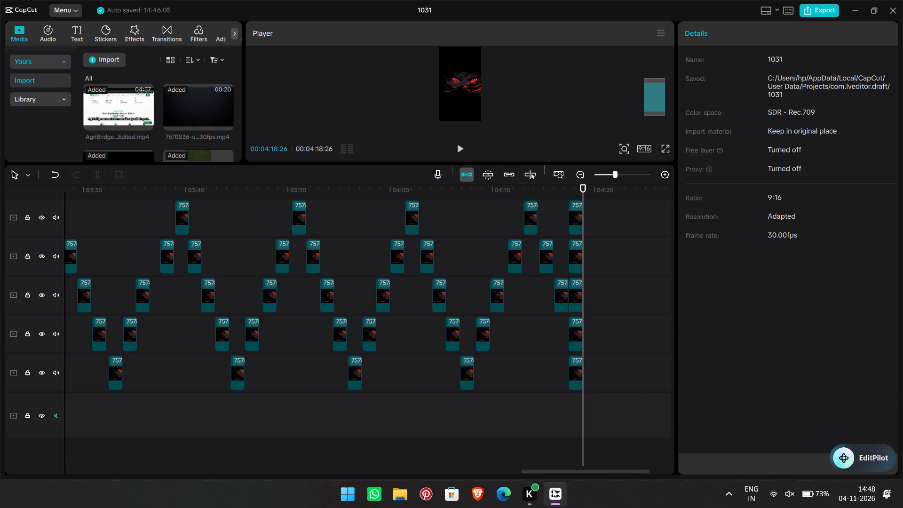
left_click(871, 9)
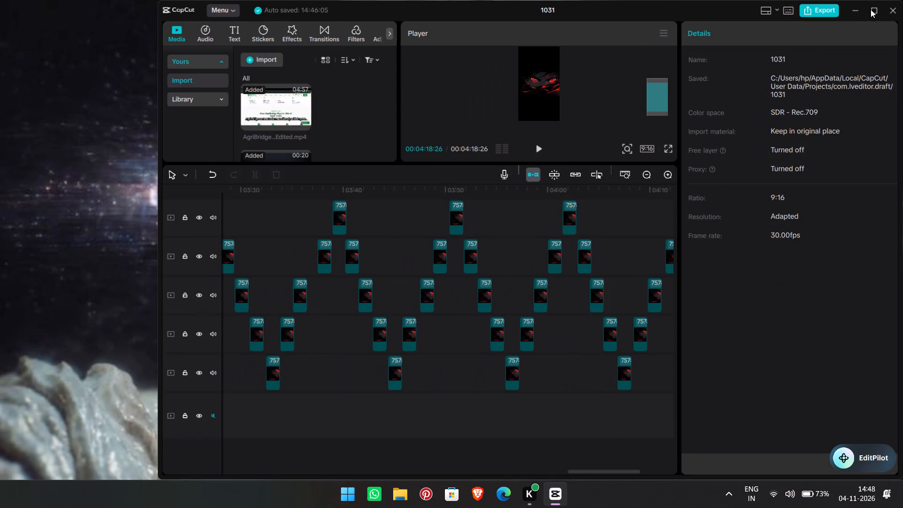
left_click(476, 492)
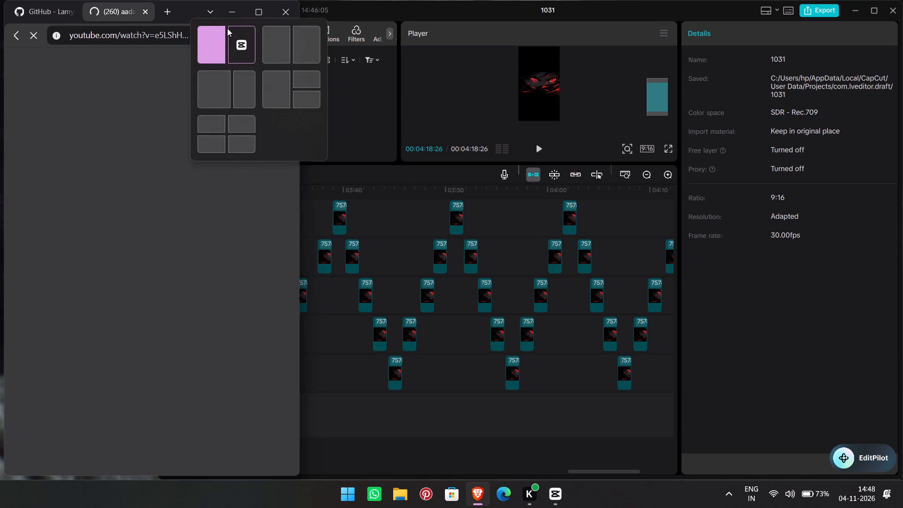
left_click(213, 35)
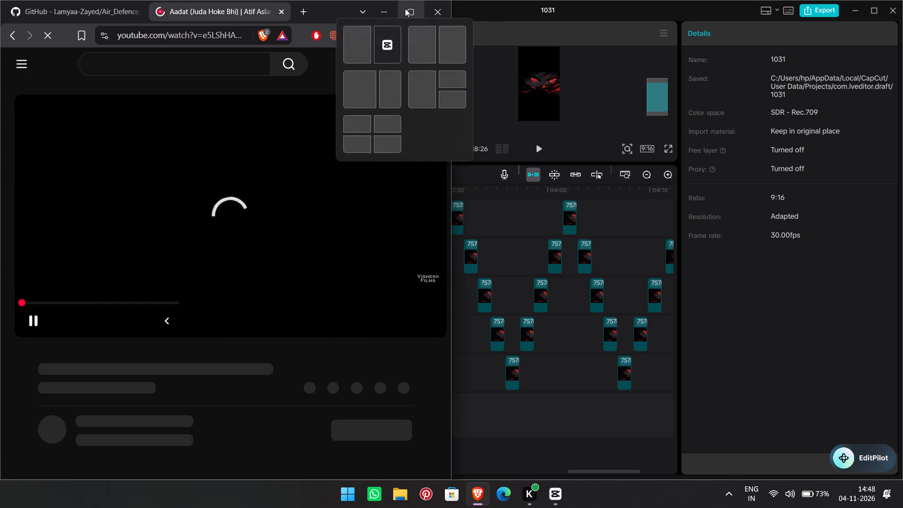
left_click(355, 49)
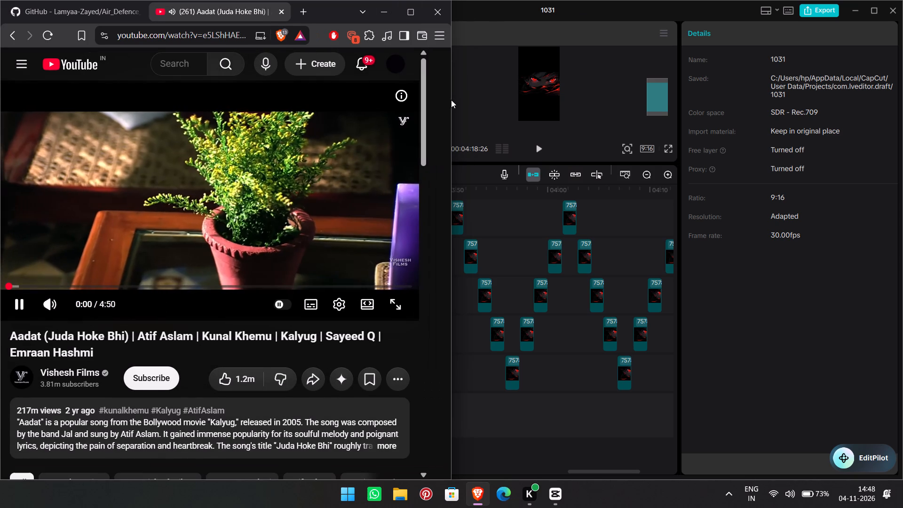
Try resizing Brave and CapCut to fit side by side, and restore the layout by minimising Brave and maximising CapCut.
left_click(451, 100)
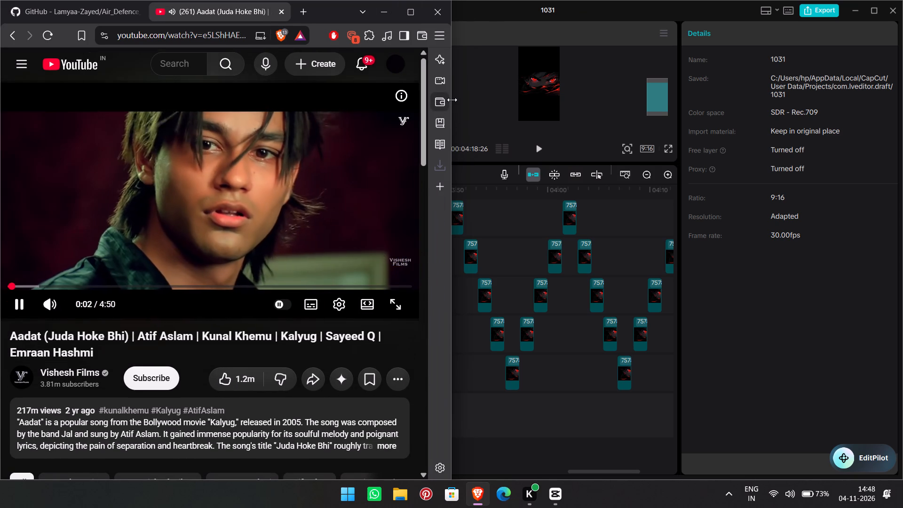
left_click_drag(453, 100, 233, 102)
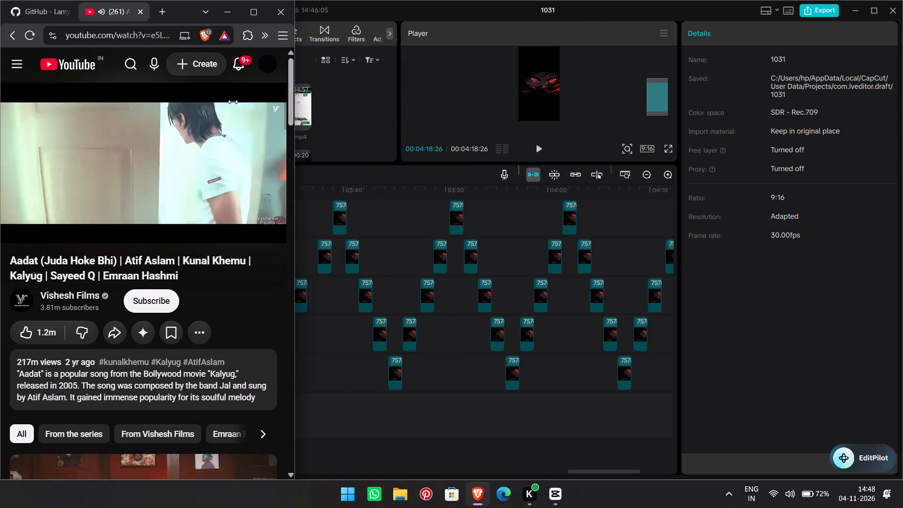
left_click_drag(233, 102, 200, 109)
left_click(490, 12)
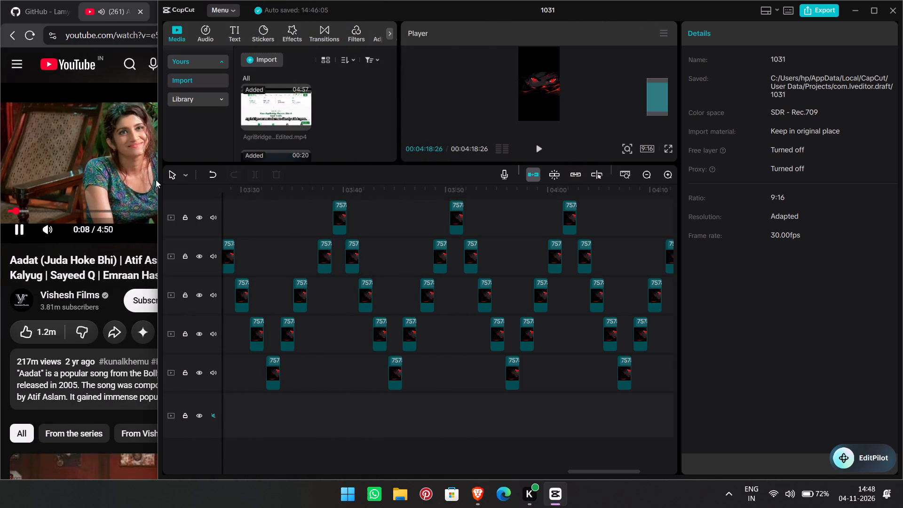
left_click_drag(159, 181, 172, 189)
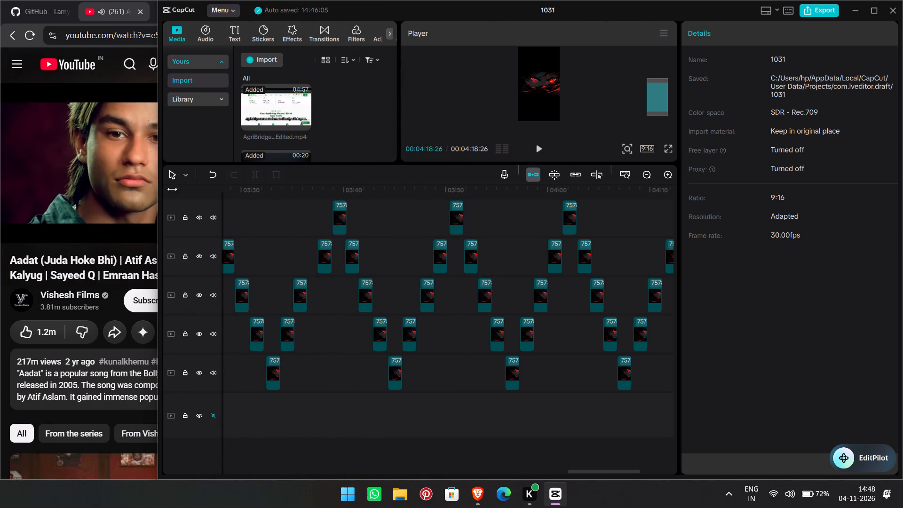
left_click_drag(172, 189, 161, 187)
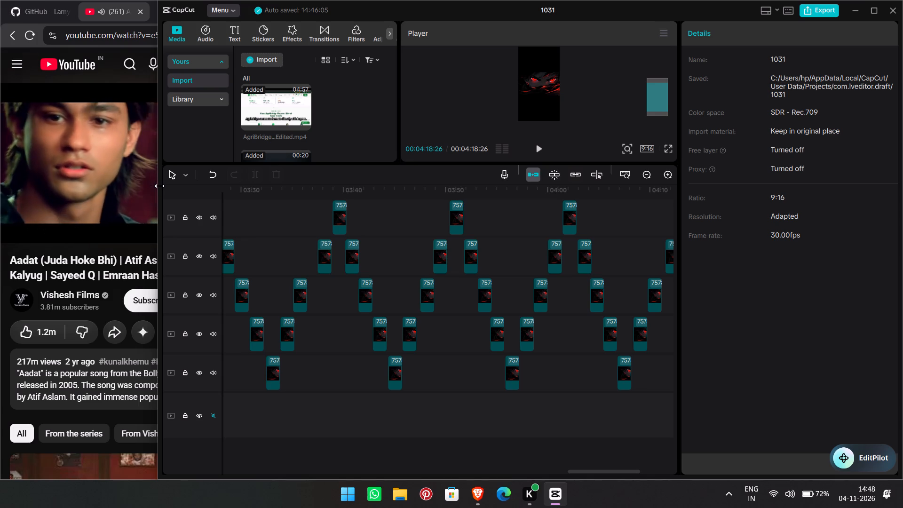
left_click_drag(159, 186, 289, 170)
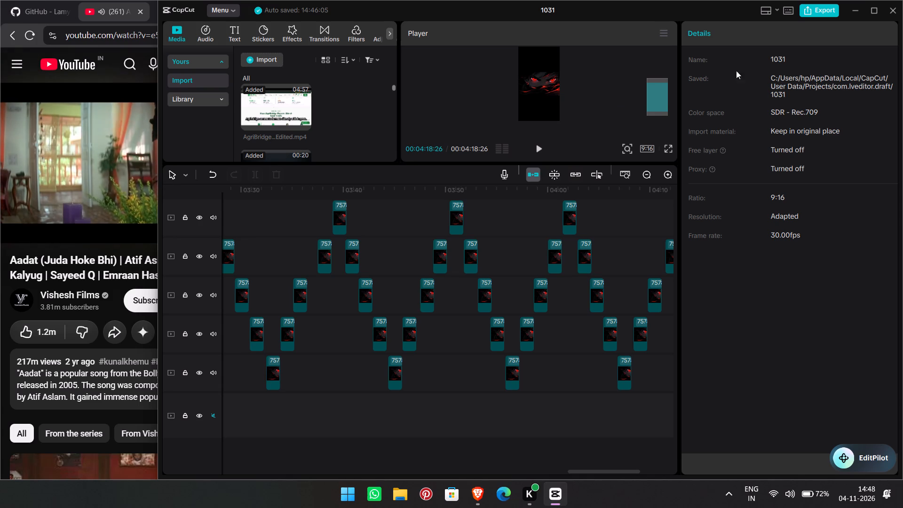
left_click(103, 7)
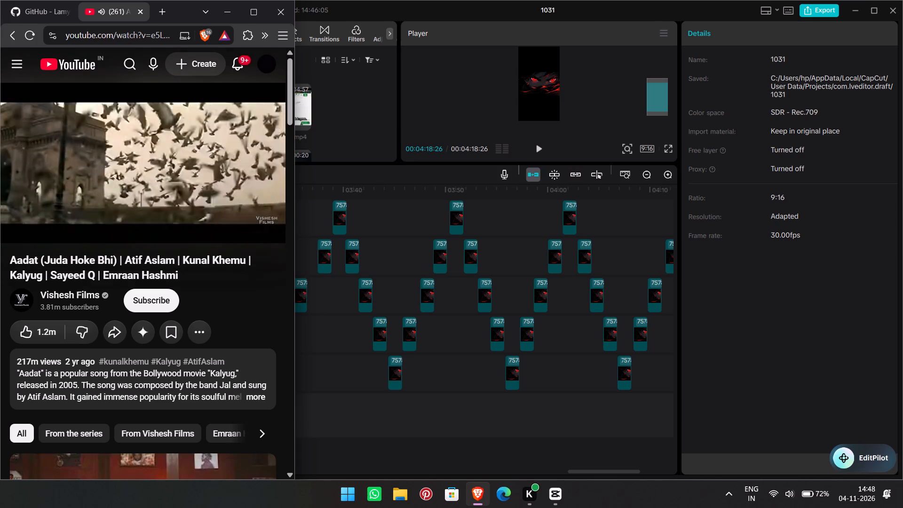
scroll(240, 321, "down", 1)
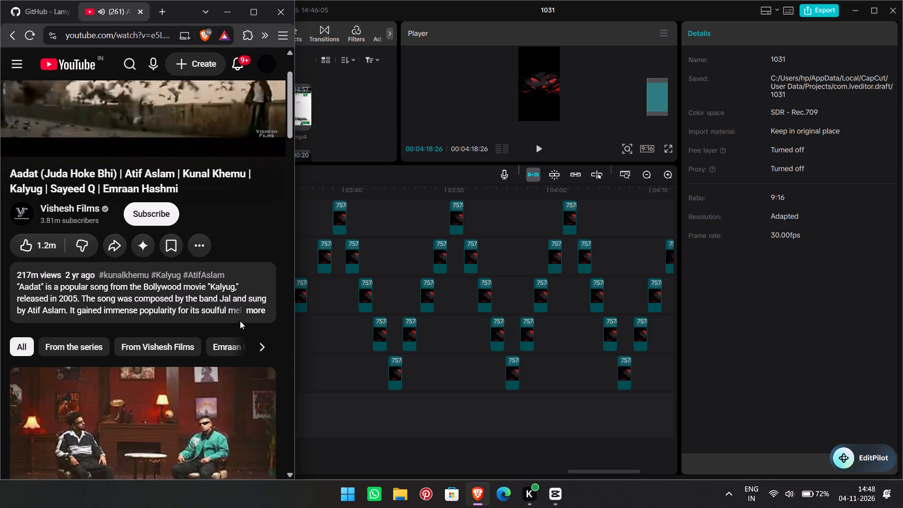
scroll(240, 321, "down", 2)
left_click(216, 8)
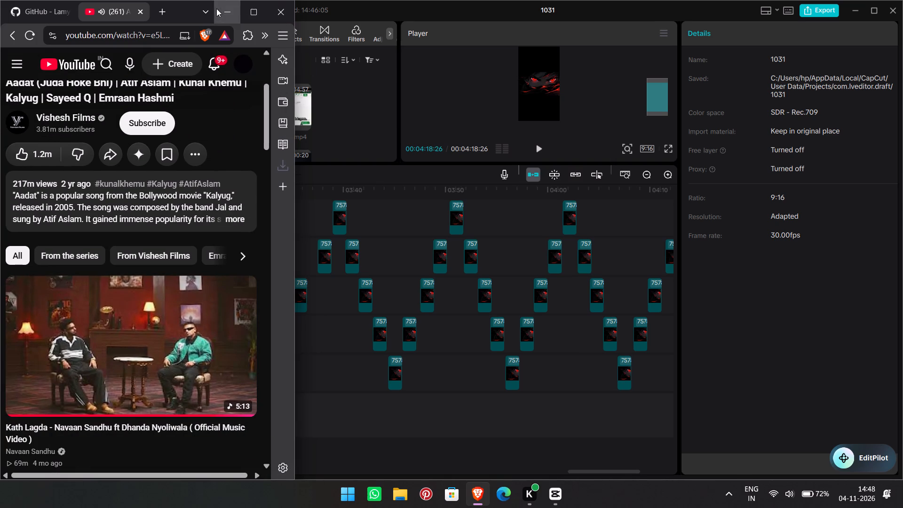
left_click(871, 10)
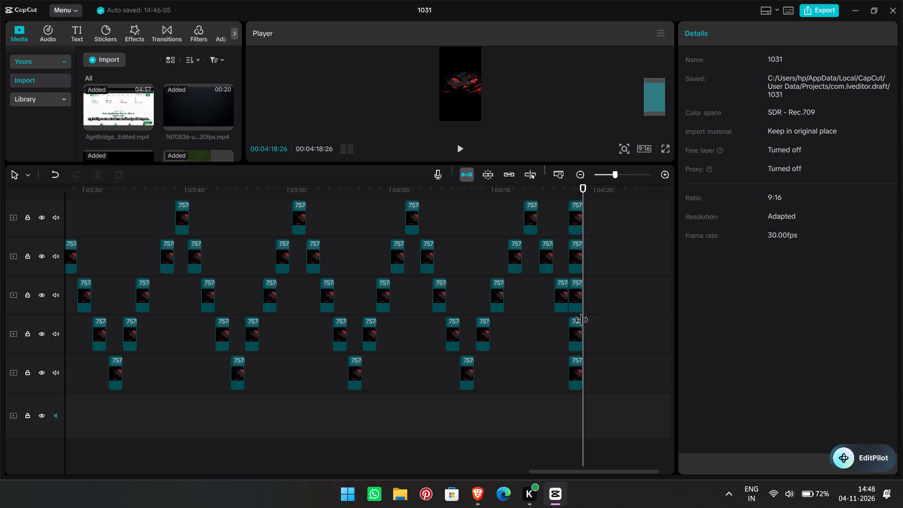
Search YouTube in Brave for "80 lakh song", play the 80 Lakh official video, and minimise the browser.
left_click(481, 495)
left_click_drag(132, 62, 159, 68)
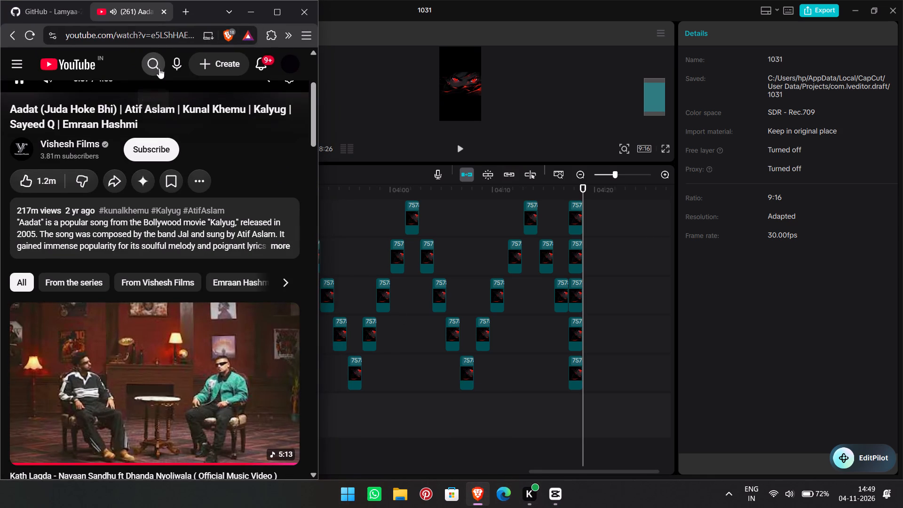
left_click_drag(159, 68, 162, 69)
left_click(162, 69)
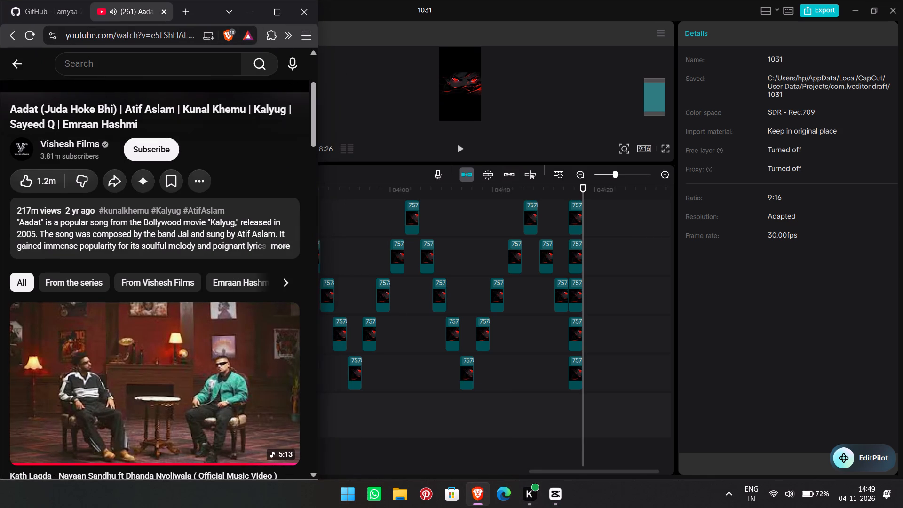
type("80")
left_click(143, 61)
type("80")
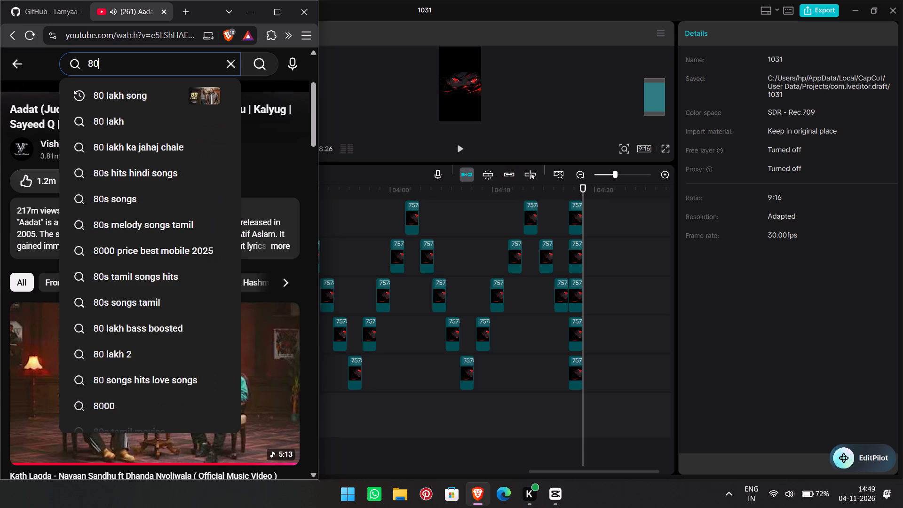
left_click(144, 88)
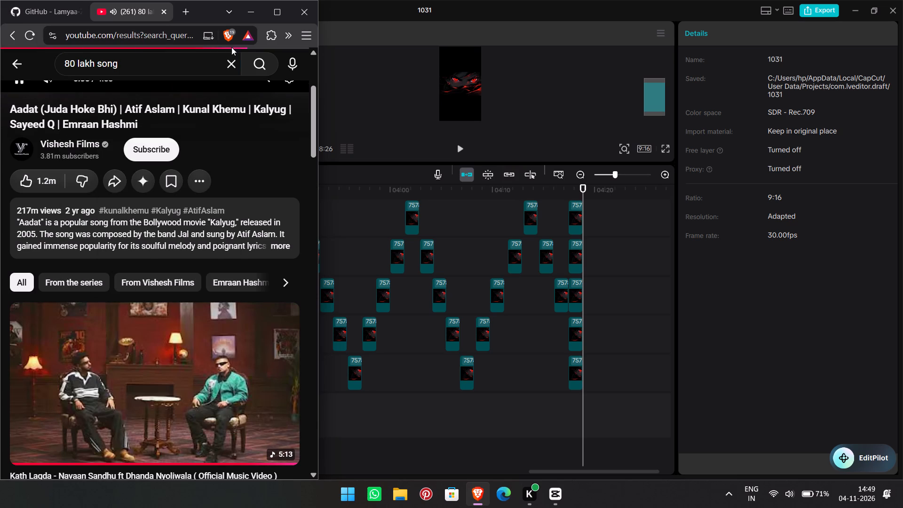
left_click(134, 155)
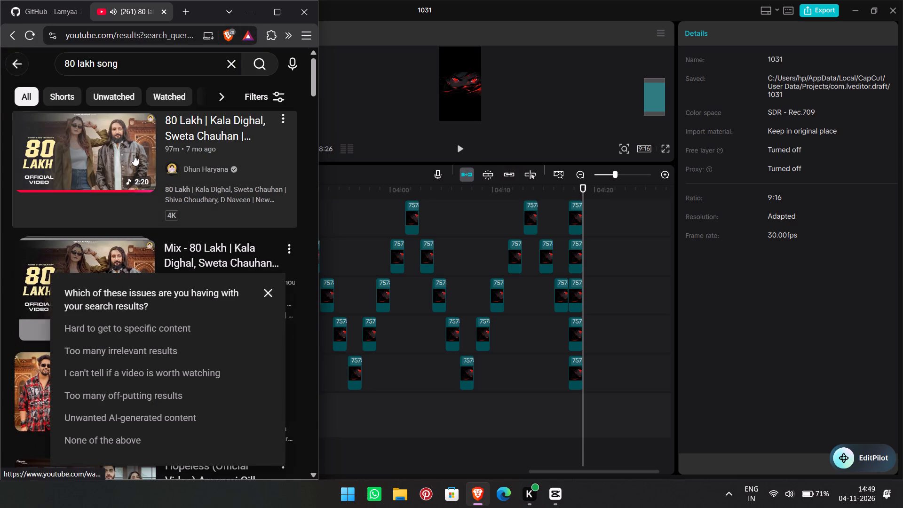
left_click(256, 2)
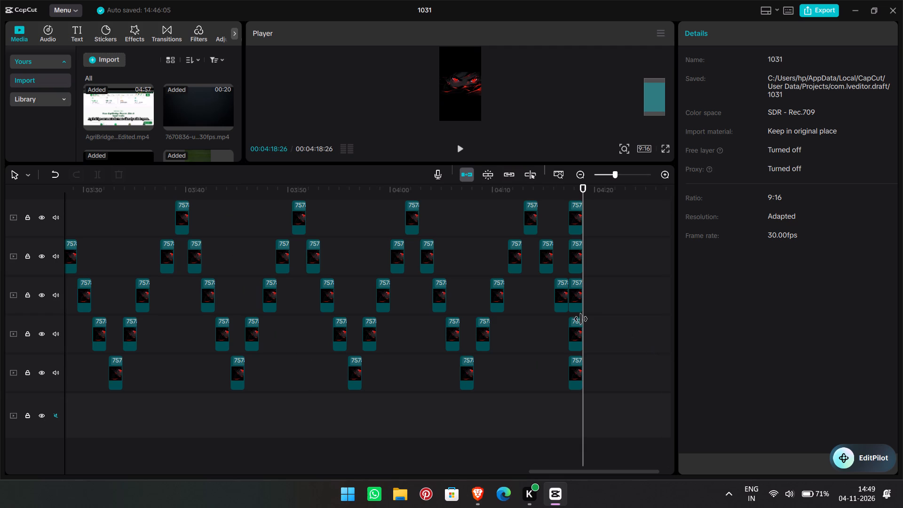
Move the third-track copy at 04:17:14 to the fourth track at about 04:19.
left_click_drag(575, 298, 602, 345)
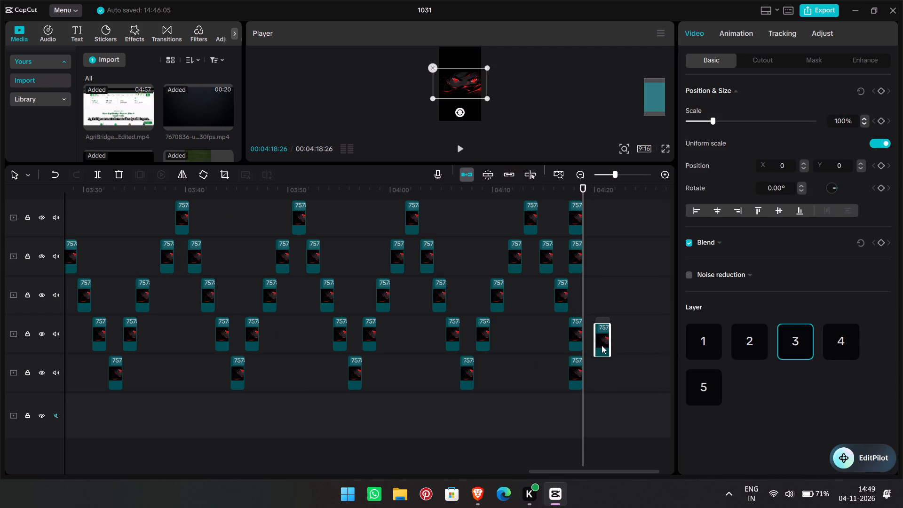
left_click_drag(602, 345, 594, 338)
left_click(592, 338)
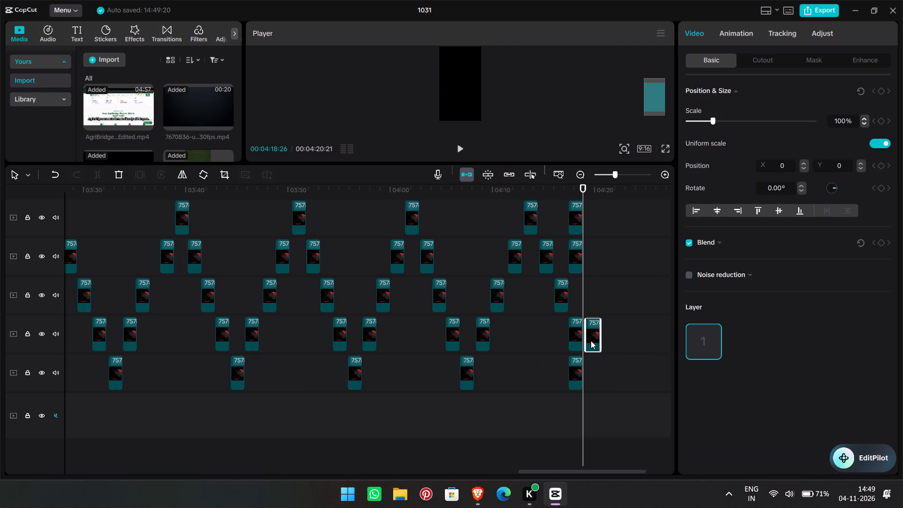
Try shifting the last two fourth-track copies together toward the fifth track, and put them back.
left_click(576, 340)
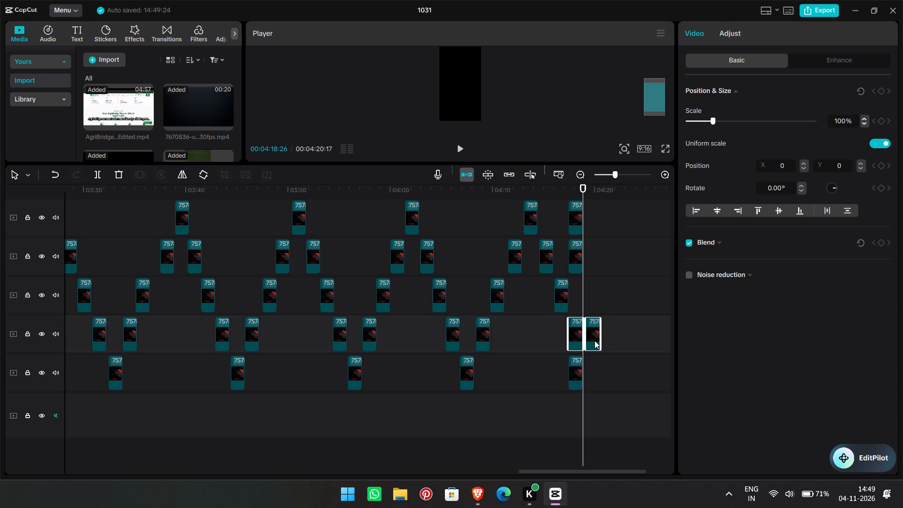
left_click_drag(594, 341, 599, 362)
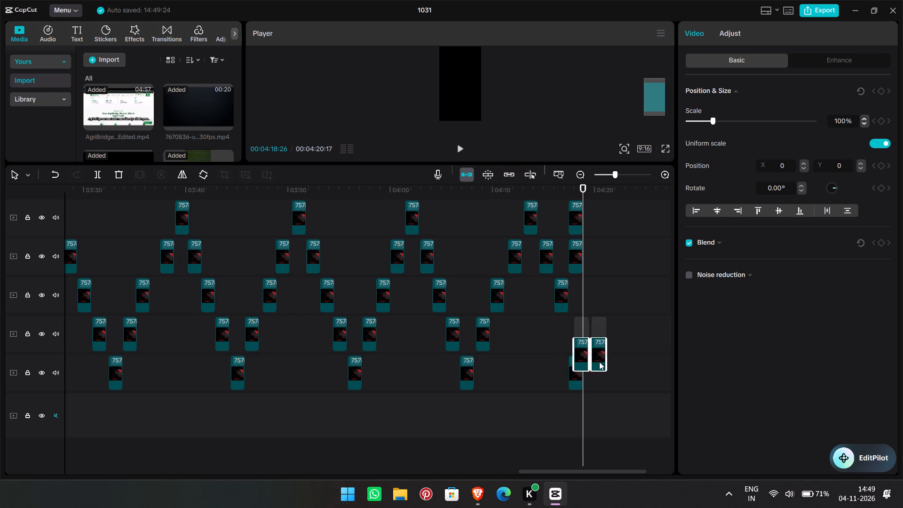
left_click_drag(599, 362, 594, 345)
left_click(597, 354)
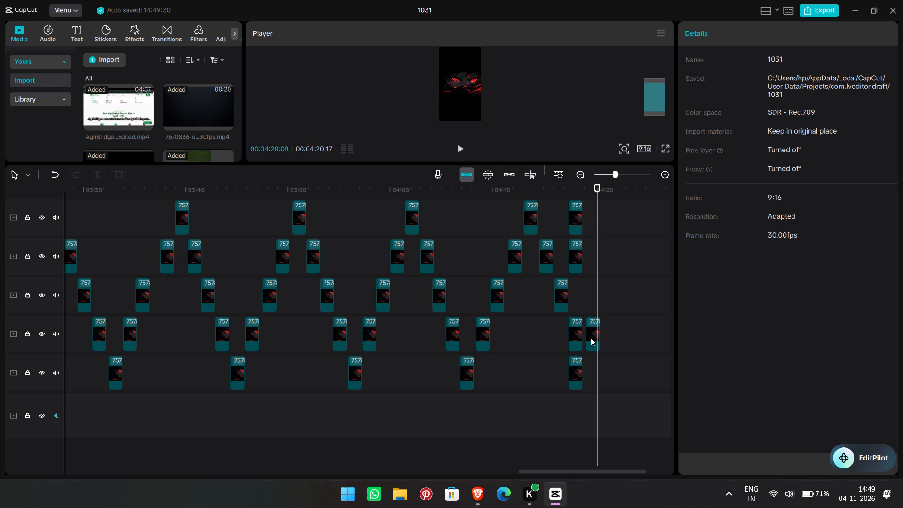
Park the fifth-track copy on the second track at about 04:25, and drop the fourth-track copy at 04:19 to the fifth track.
left_click(580, 362)
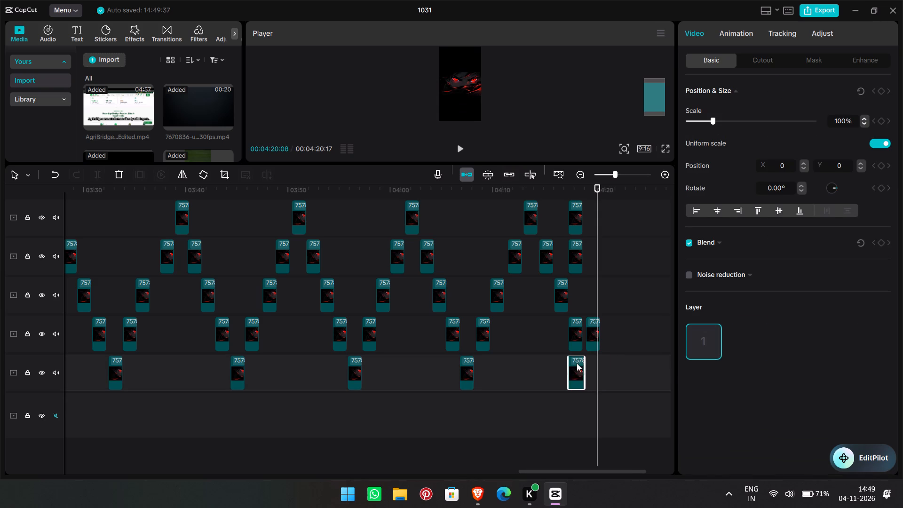
left_click_drag(577, 363, 657, 250)
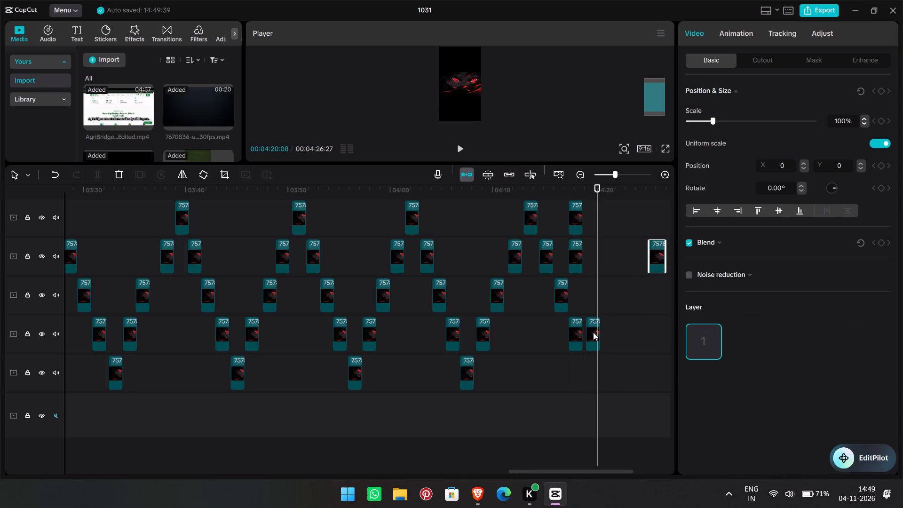
left_click_drag(593, 332, 592, 367)
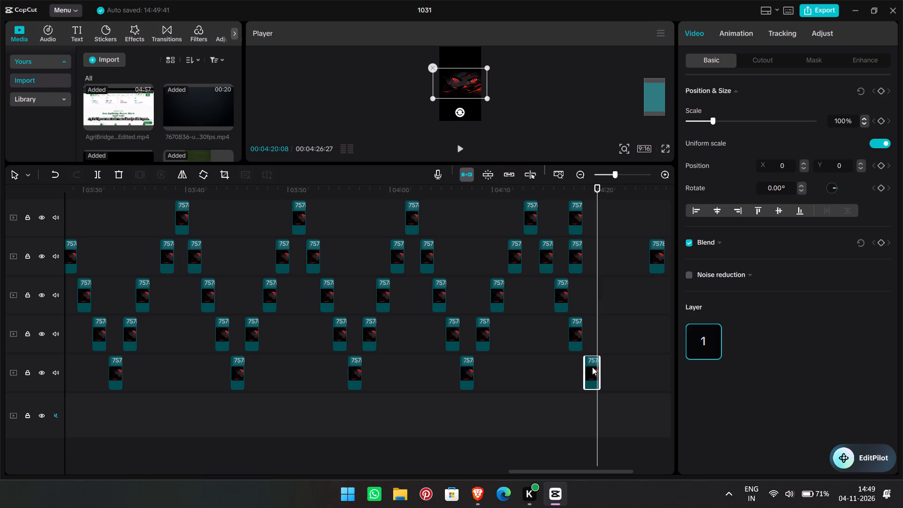
Build the rise with the parked copy on track four at about 04:20:15, the second-track copy on track three at 04:22, and the top copy on track two.
left_click_drag(657, 258, 608, 333)
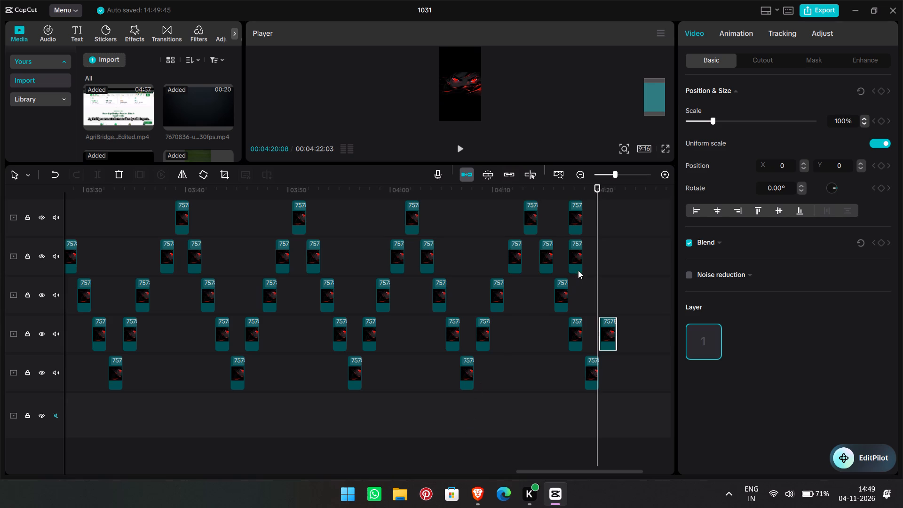
left_click_drag(575, 261, 620, 296)
left_click_drag(577, 219, 592, 224)
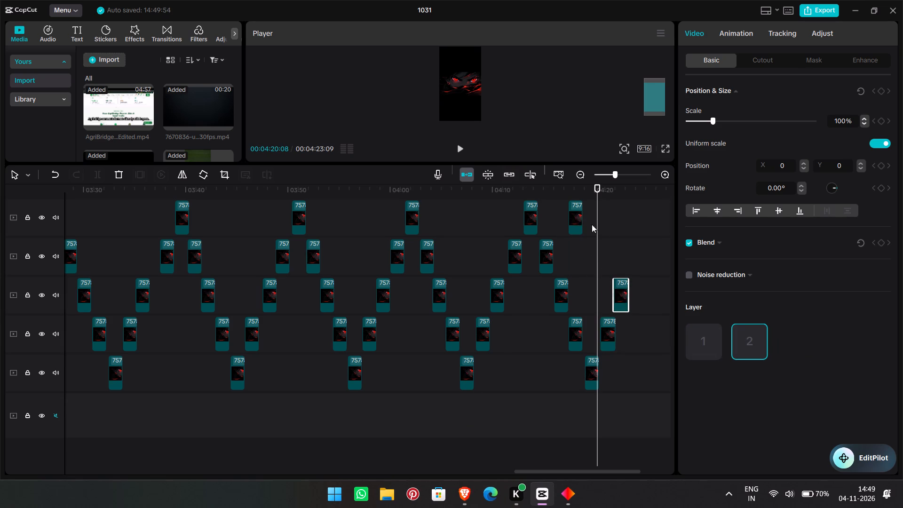
left_click_drag(592, 224, 635, 254)
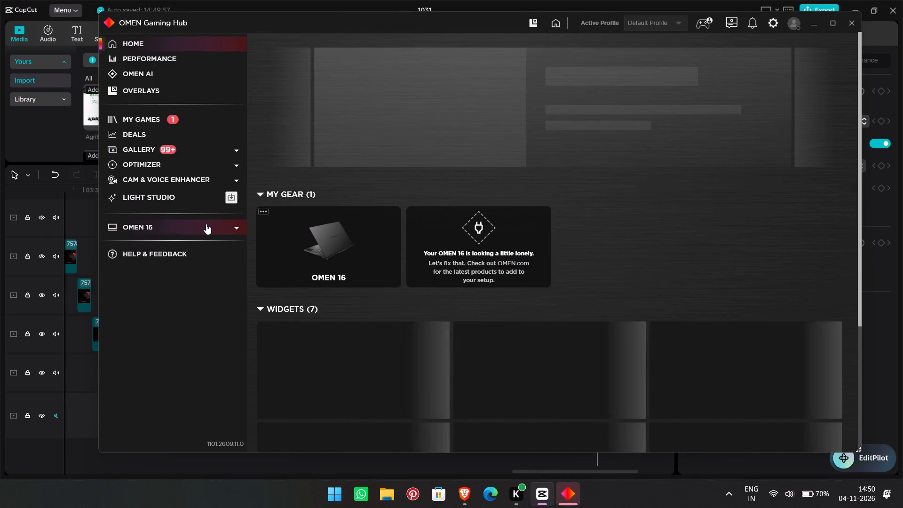
In OMEN Gaming Hub's performance control for the OMEN 16, set the thermal control to MAX and return to the CapCut project.
left_click(206, 224)
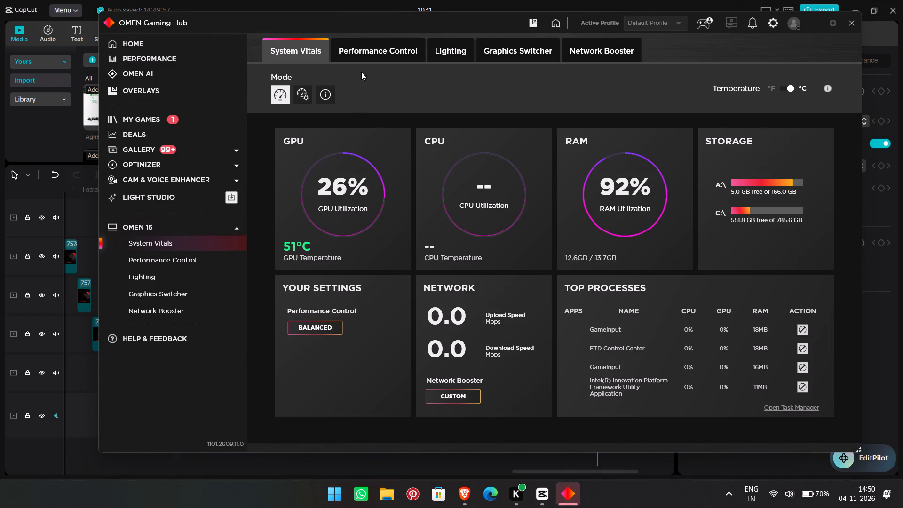
left_click(365, 45)
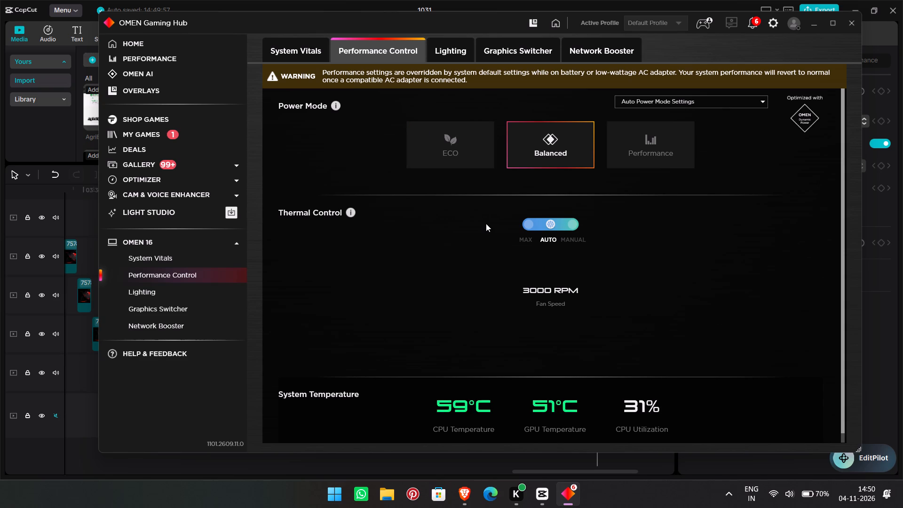
left_click(530, 229)
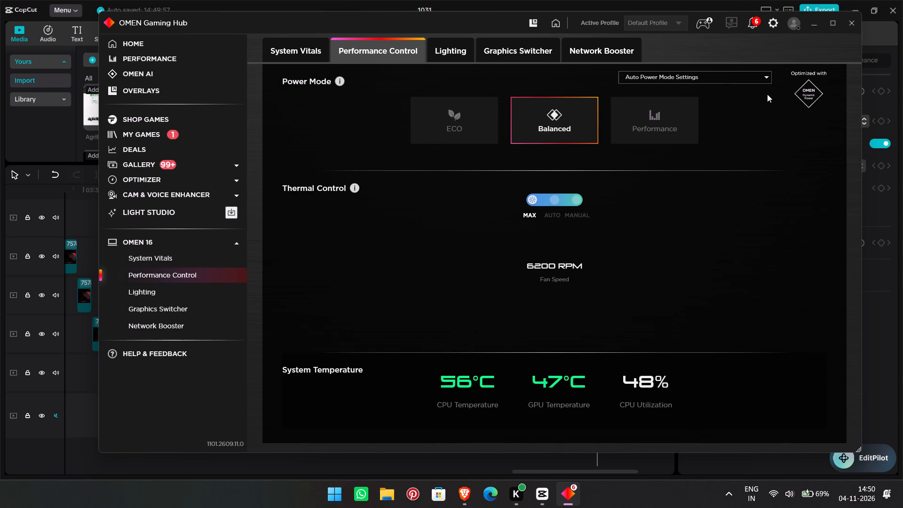
left_click(808, 29)
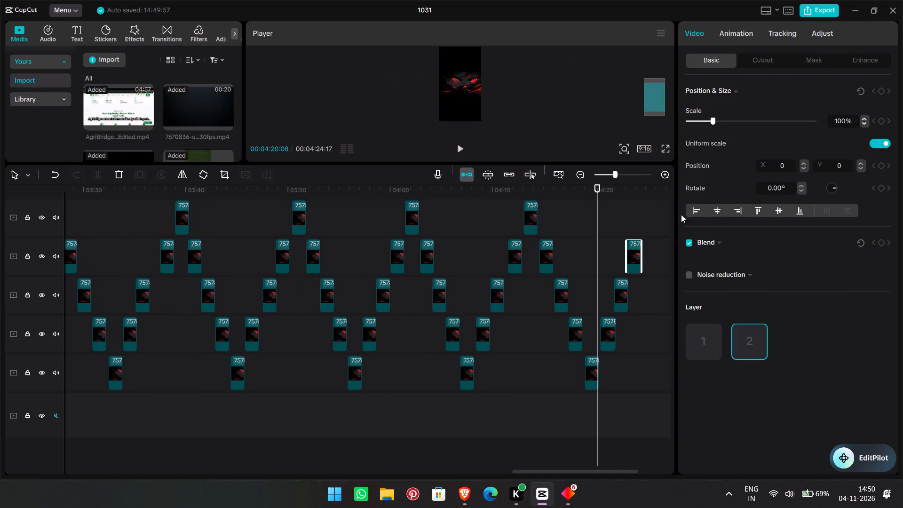
Paste four copies of the short image clip at 04:24:17, stacked on tracks two to five.
scroll(657, 278, "left", 1)
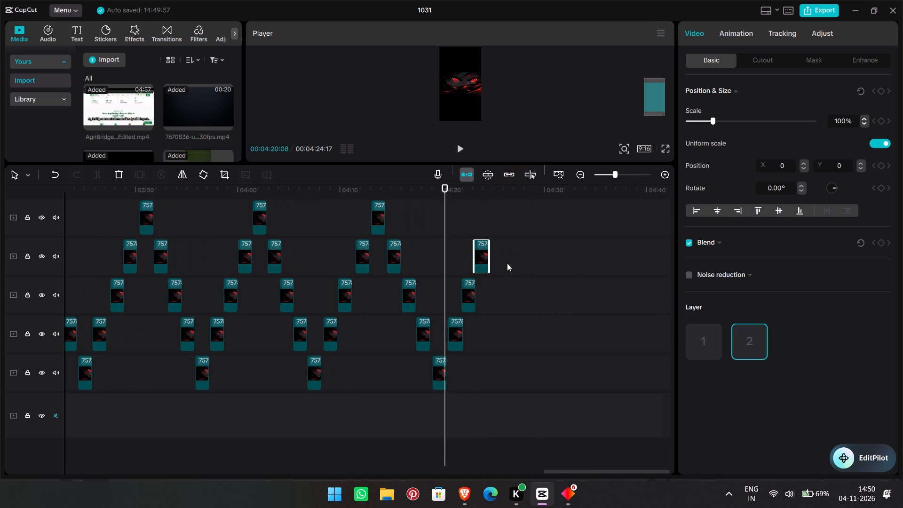
left_click(504, 262)
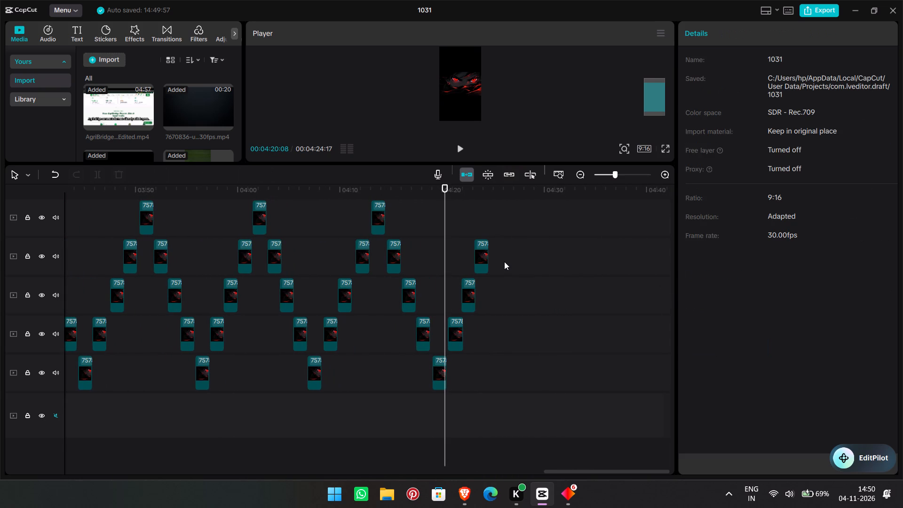
key("ctrl+v")
key("ctrl+v")
key("ctrl+v")
key("ctrl+v")
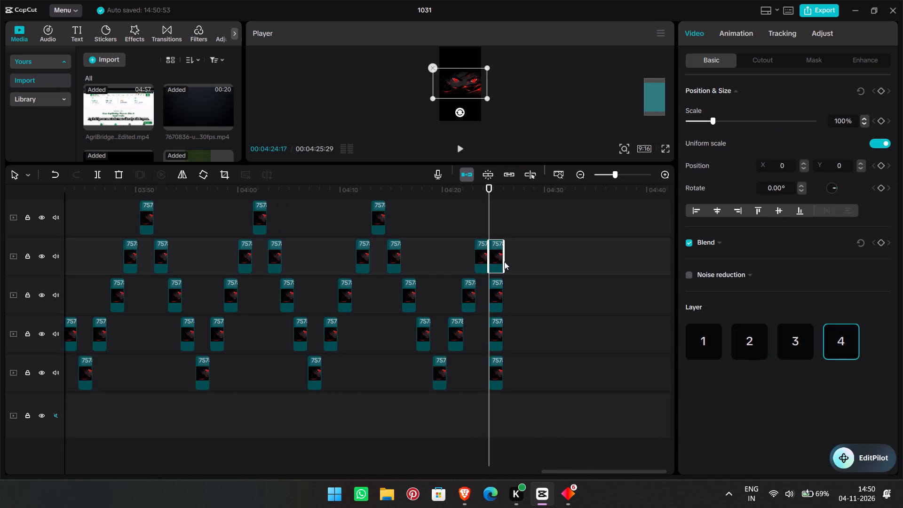
Form the descent with the pasted copies: track one at about 04:25, track two at 04:26, track three at 04:28, track four at 04:29.
left_click_drag(495, 260, 500, 222)
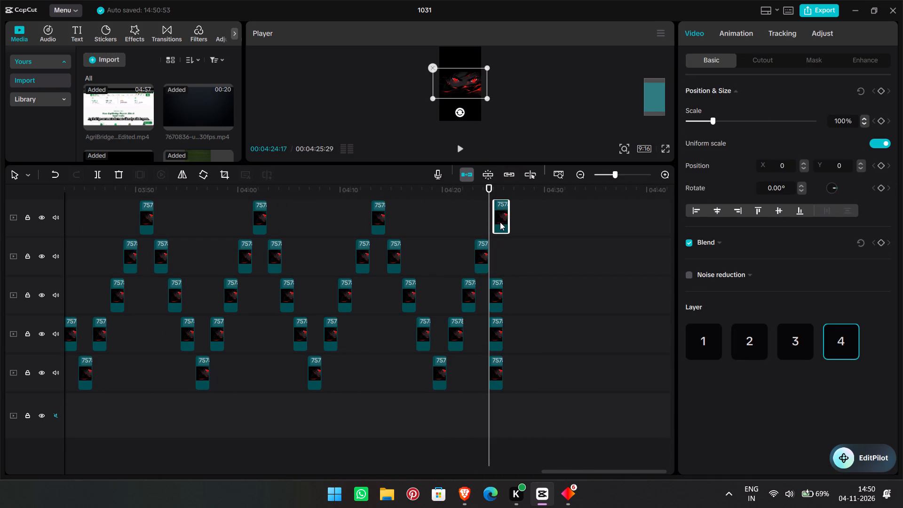
left_click_drag(500, 222, 499, 223)
left_click_drag(499, 291, 522, 260)
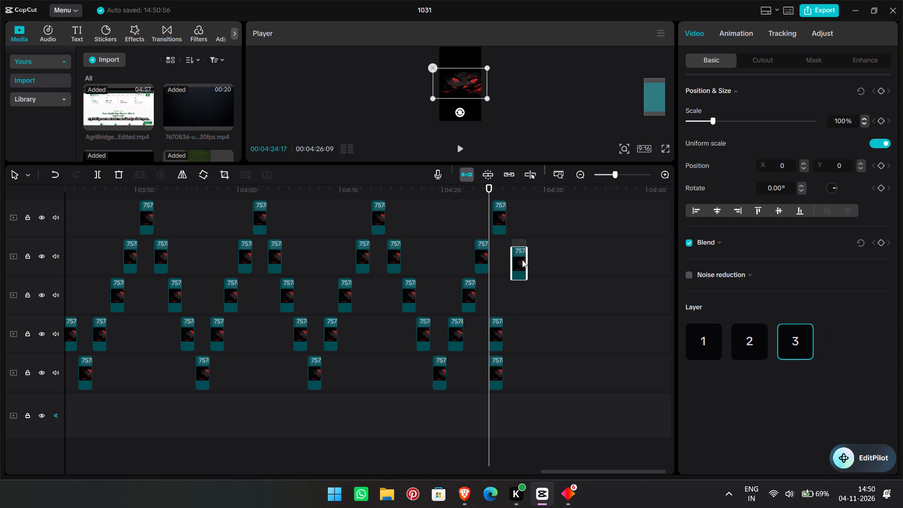
left_click_drag(522, 260, 517, 255)
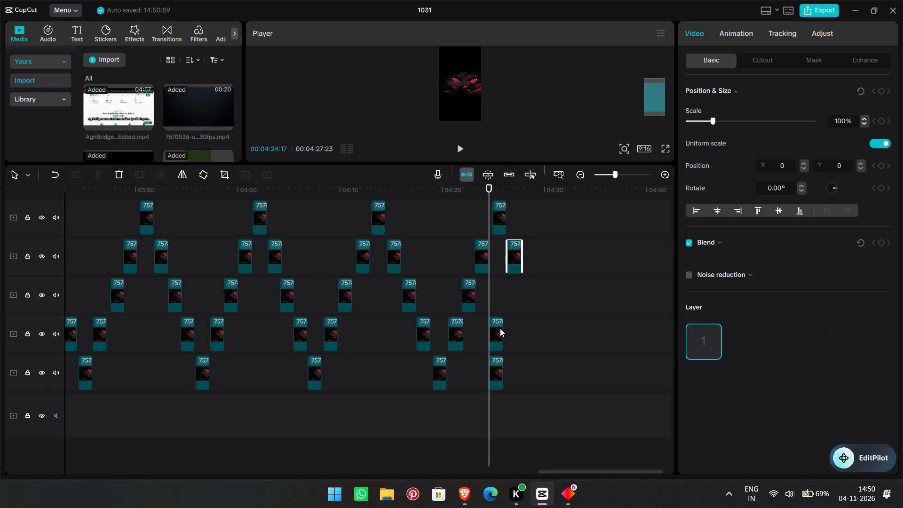
left_click_drag(494, 332, 528, 294)
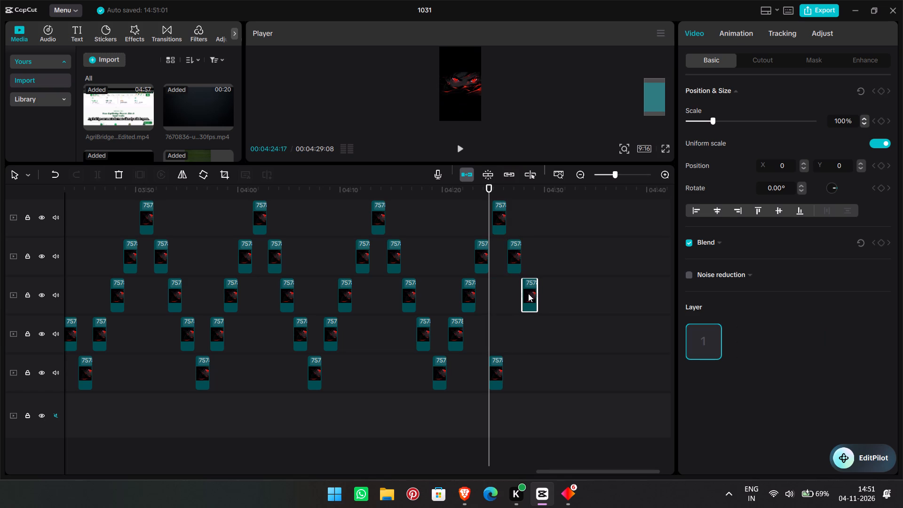
left_click_drag(498, 364, 543, 328)
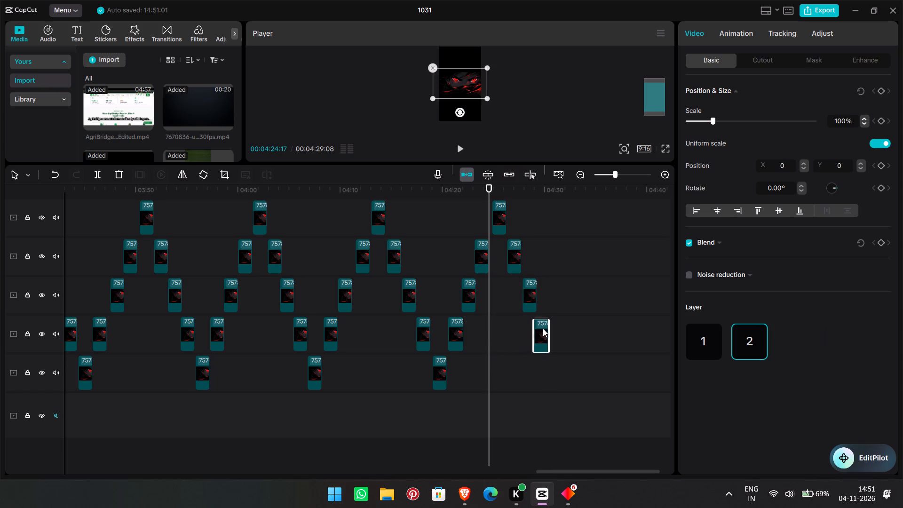
left_click_drag(543, 328, 545, 327)
Paste five more copies of the clip at 04:30:17, stacked on all five upper tracks.
left_click(558, 317)
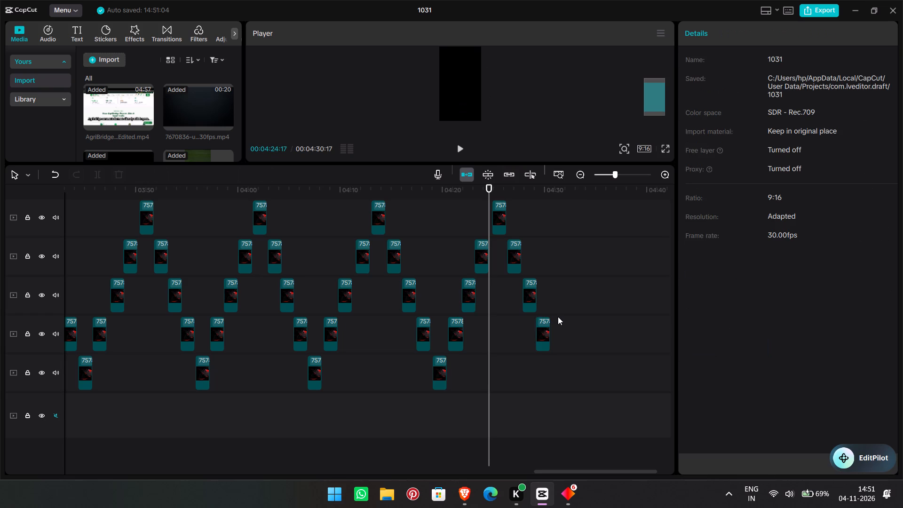
key("ctrl+v")
key("ctrl+v")
key("ctrl+v")
key("ctrl+v")
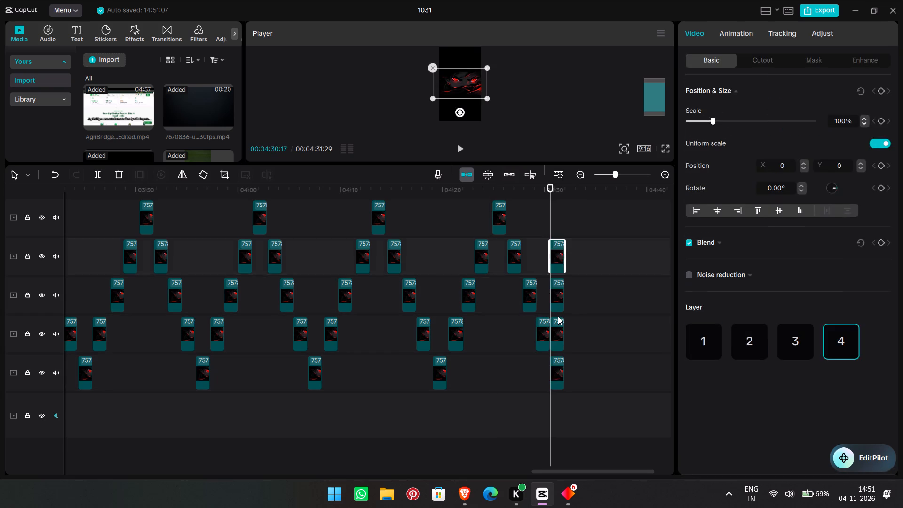
key("ctrl+v")
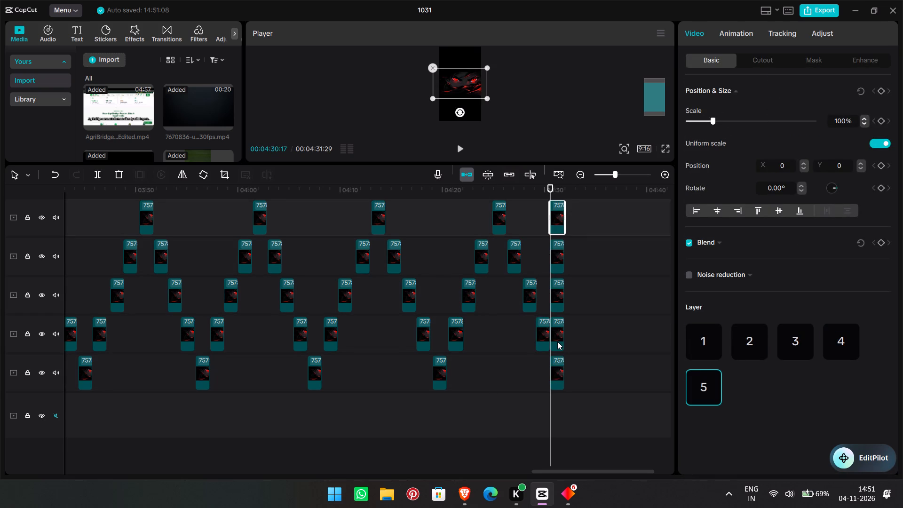
Start the rise by shifting the new fourth-track copy to about 04:32 and the third-track copy to about 04:34.
left_click_drag(557, 341, 574, 344)
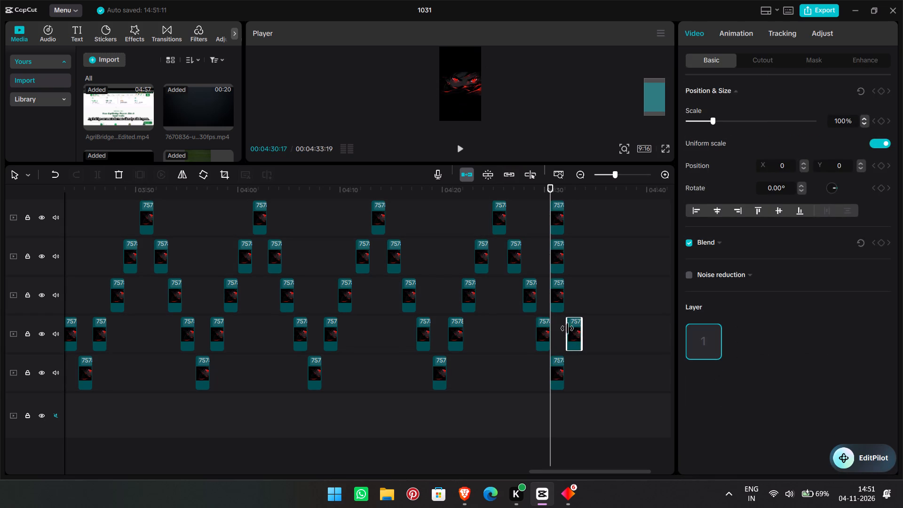
left_click_drag(555, 298, 591, 298)
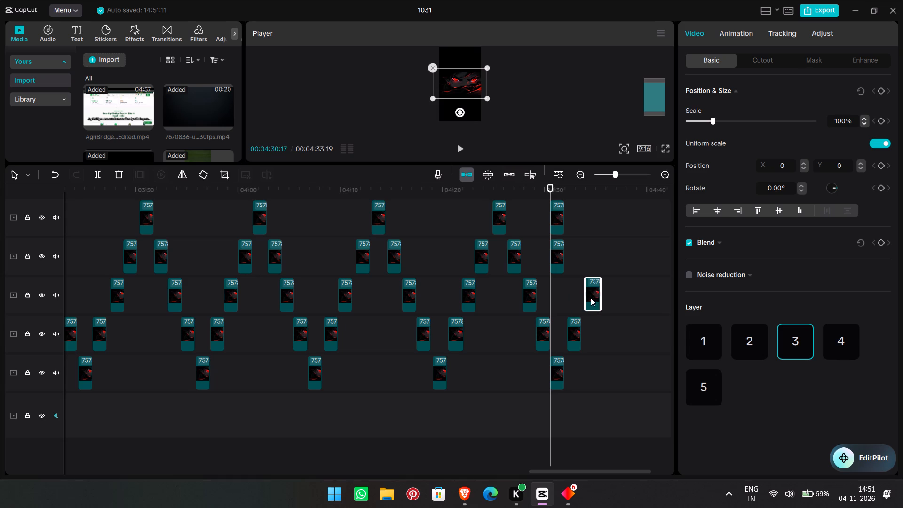
left_click_drag(591, 298, 588, 298)
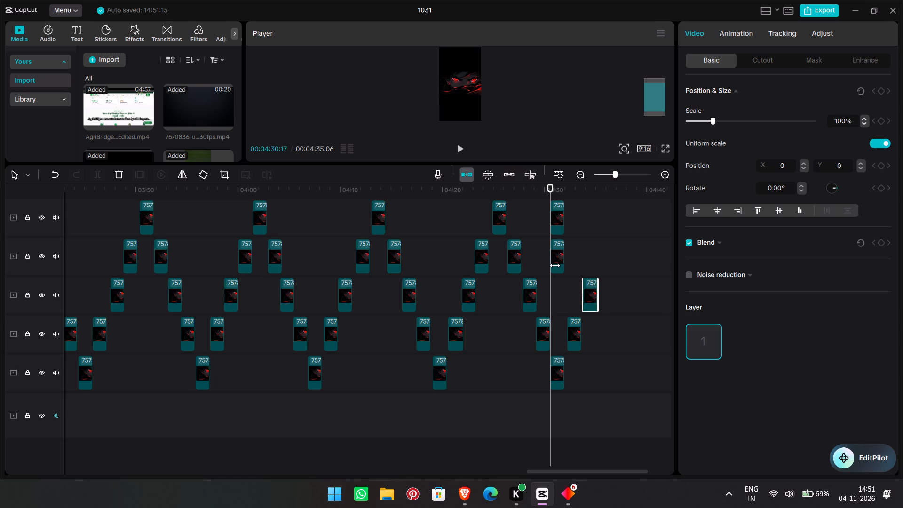
left_click(555, 265)
left_click(558, 263)
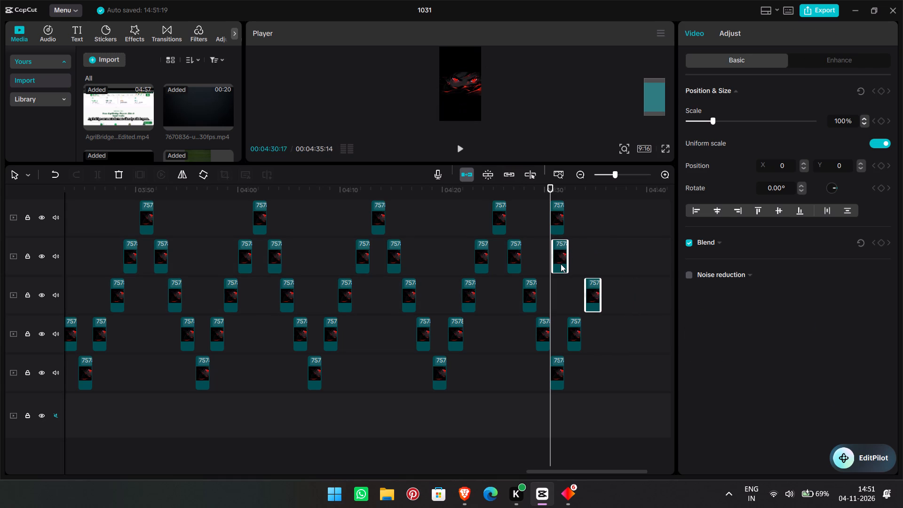
Continue the rise by shifting only the second-track copy to about 04:35:12 and the top-track copy to about 04:37.
left_click(561, 264)
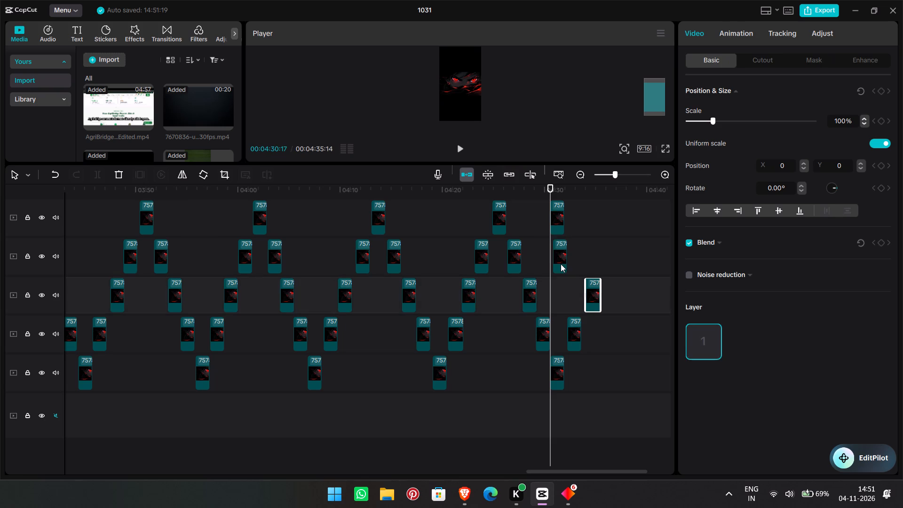
double_click(561, 264)
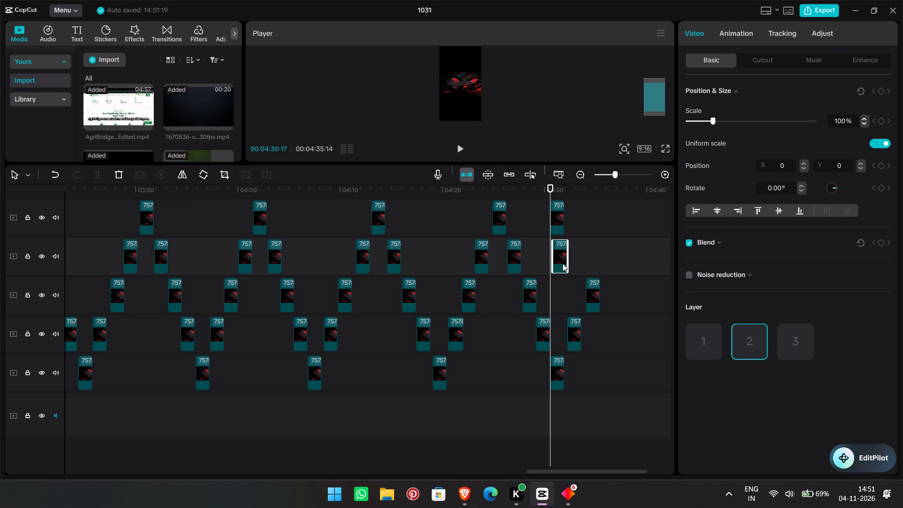
left_click_drag(562, 263, 609, 261)
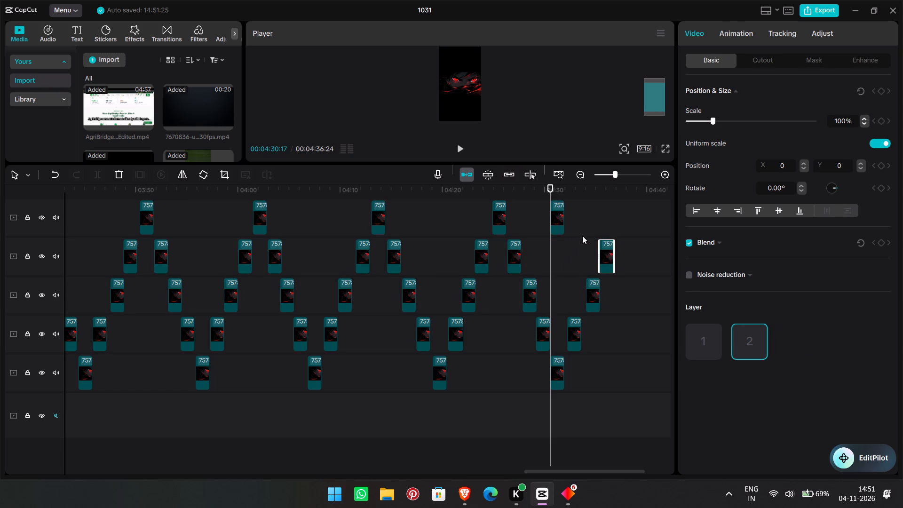
left_click_drag(560, 219, 626, 221)
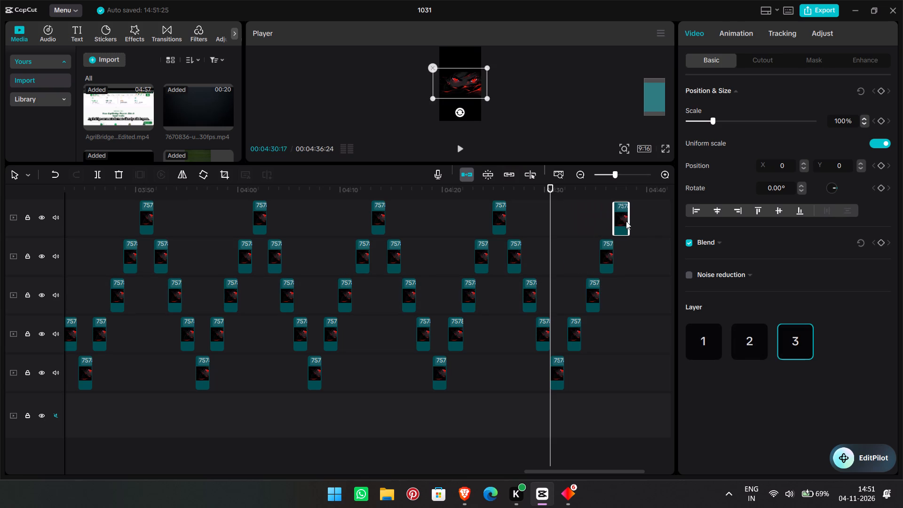
left_click_drag(626, 221, 624, 221)
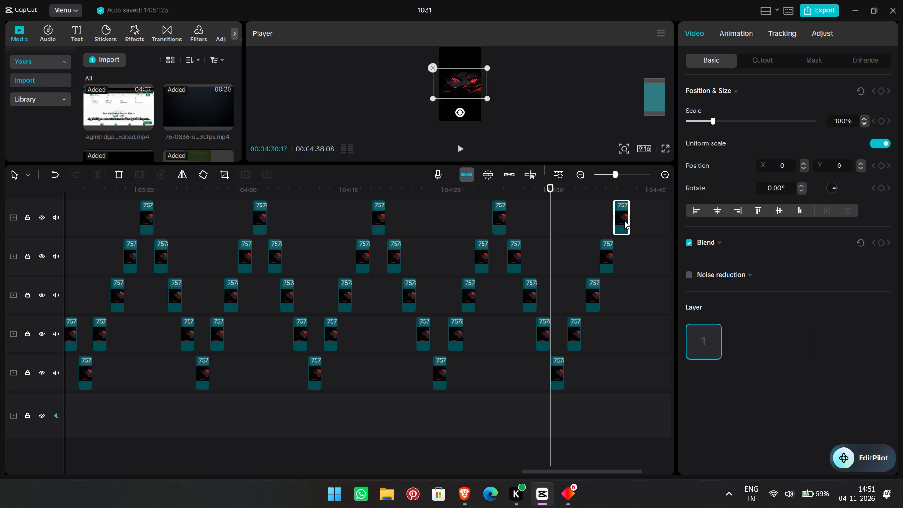
Delete the top-track clip at about 02:21 together with the still-selected last top-track copy at about 04:37.
scroll(628, 286, "left", 2)
scroll(628, 286, "right", 2)
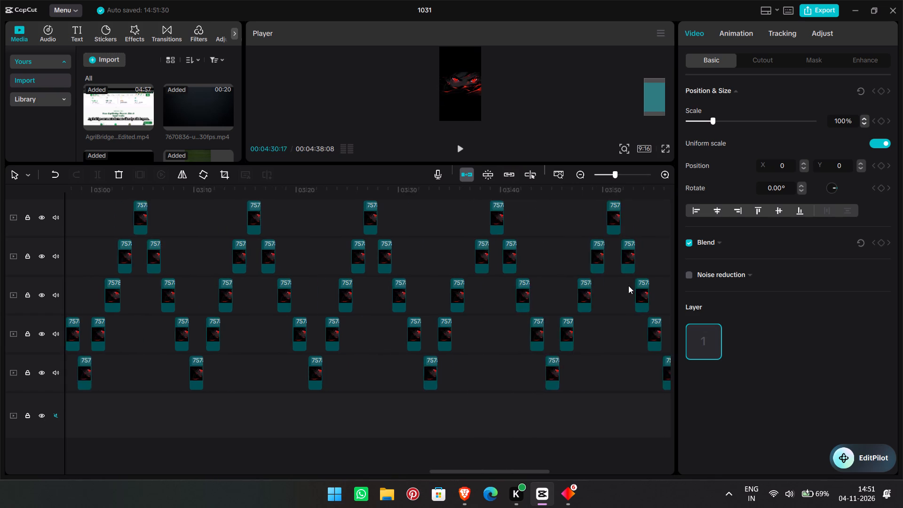
scroll(628, 286, "right", 3)
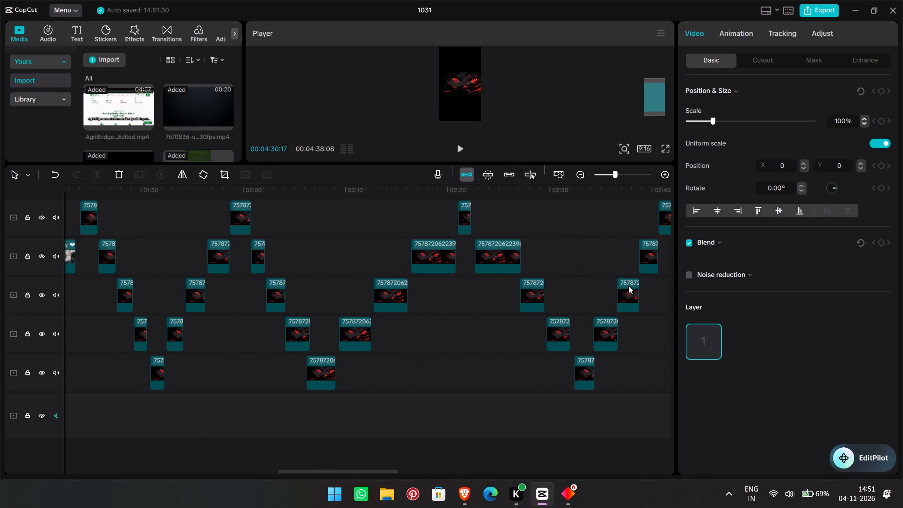
left_click(463, 225)
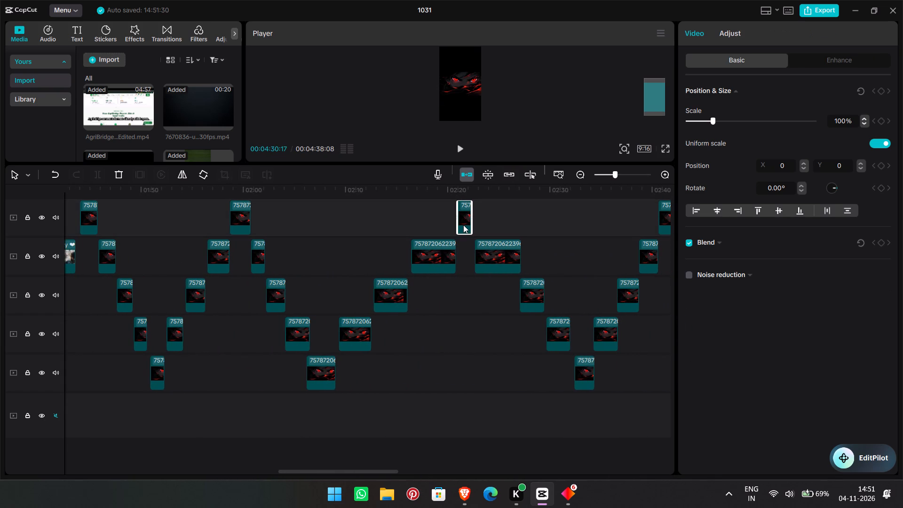
key("Delete")
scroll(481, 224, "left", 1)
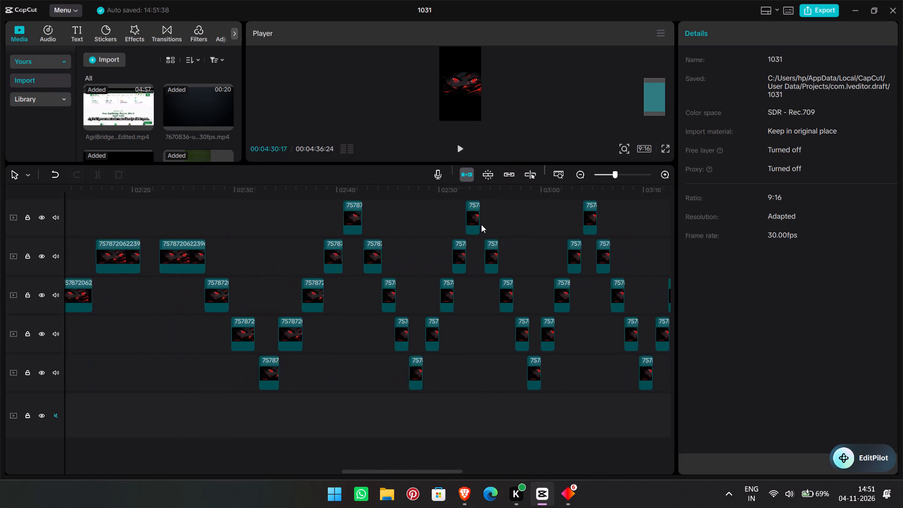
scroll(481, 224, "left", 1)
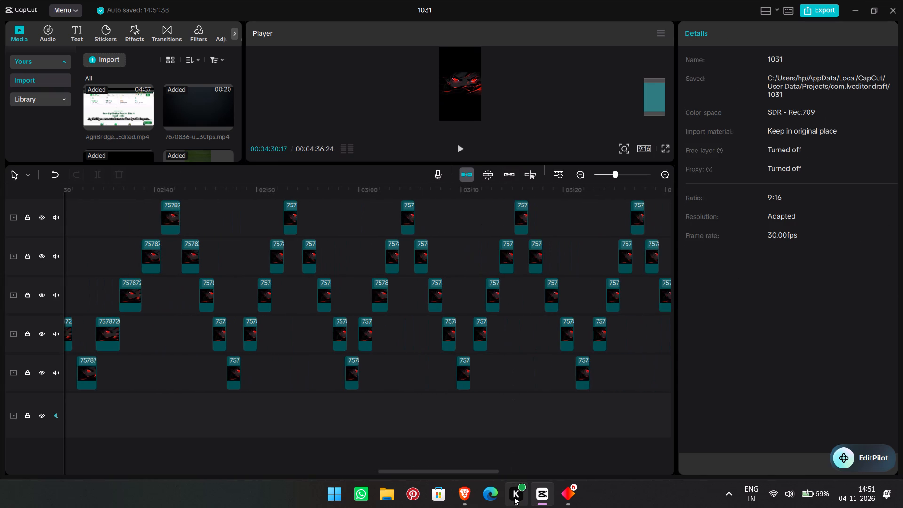
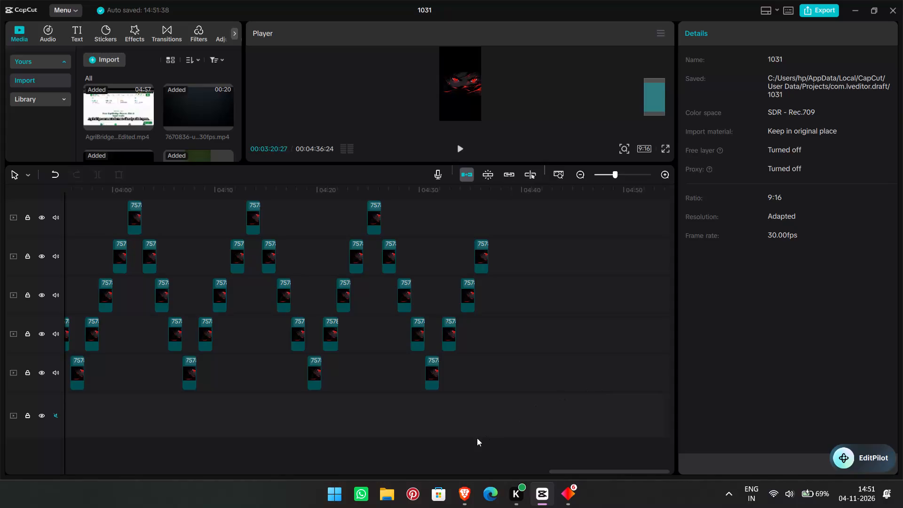
Paste five more copies of the clip at 04:36:24, stacked on all five upper tracks.
left_click(491, 349)
key("ctrl+v")
key("ctrl+v")
key("ctrl+v")
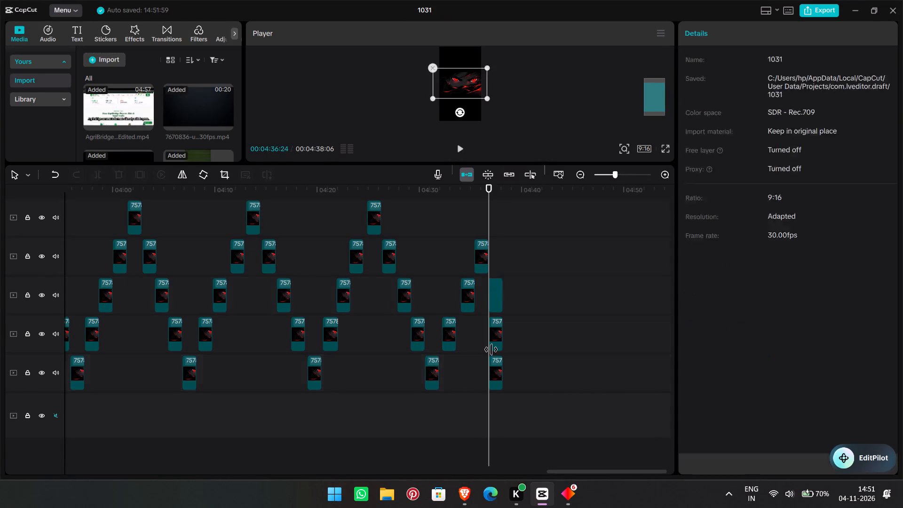
key("ctrl+v")
key("ctrl+v")
left_click(491, 349)
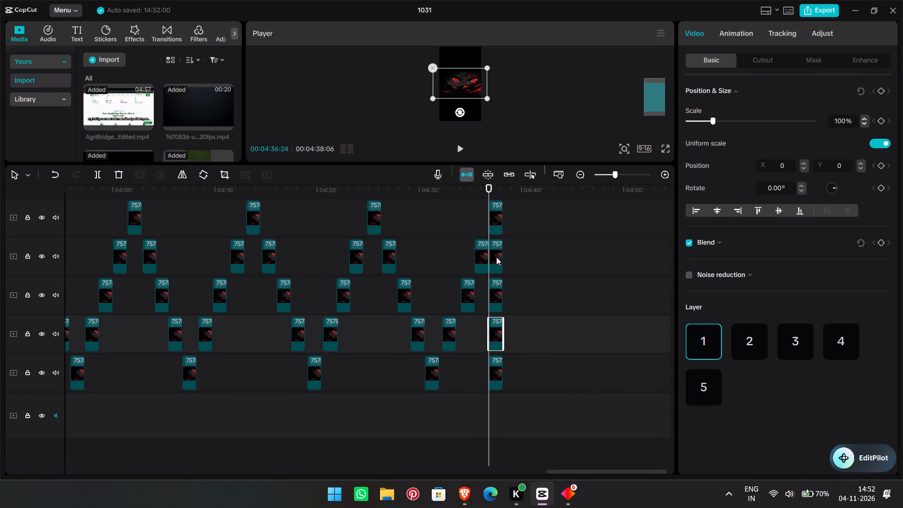
Switch to Brave, start the suggested Unka Number song video on YouTube, and return to CapCut.
left_click(462, 500)
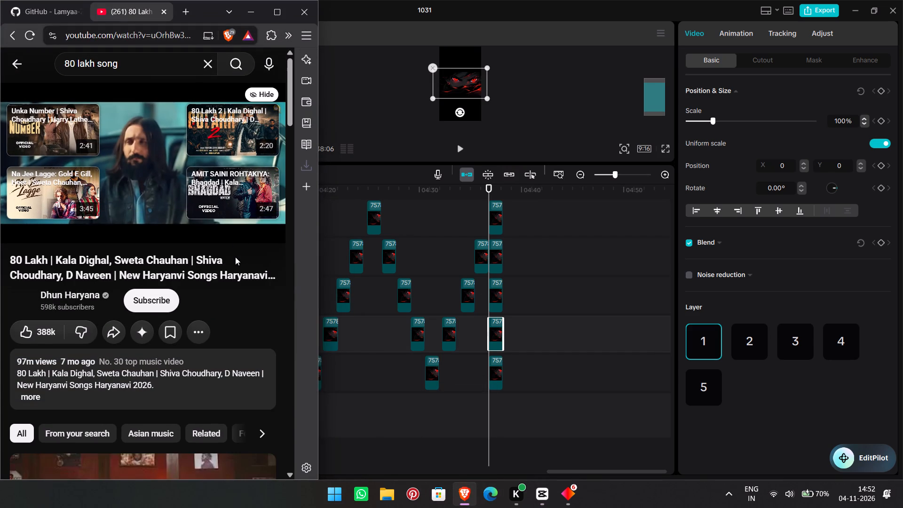
left_click(57, 129)
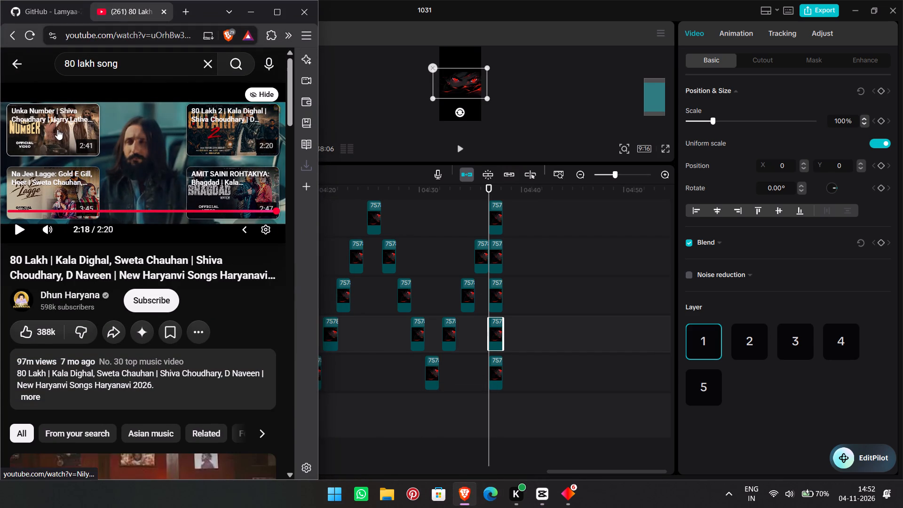
left_click(246, 11)
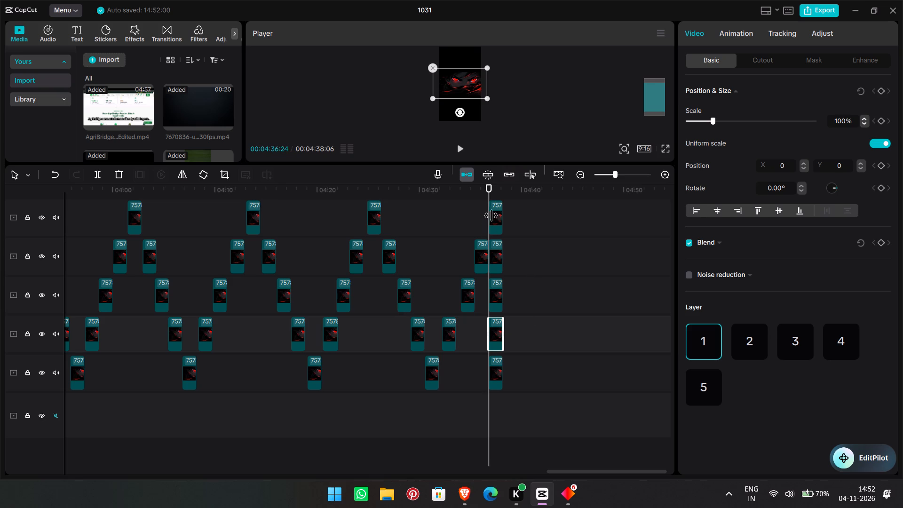
Start the descent by shifting the new second-track copy to about 04:38 and the third-track copy to about 04:39:15.
left_click_drag(495, 246, 500, 246)
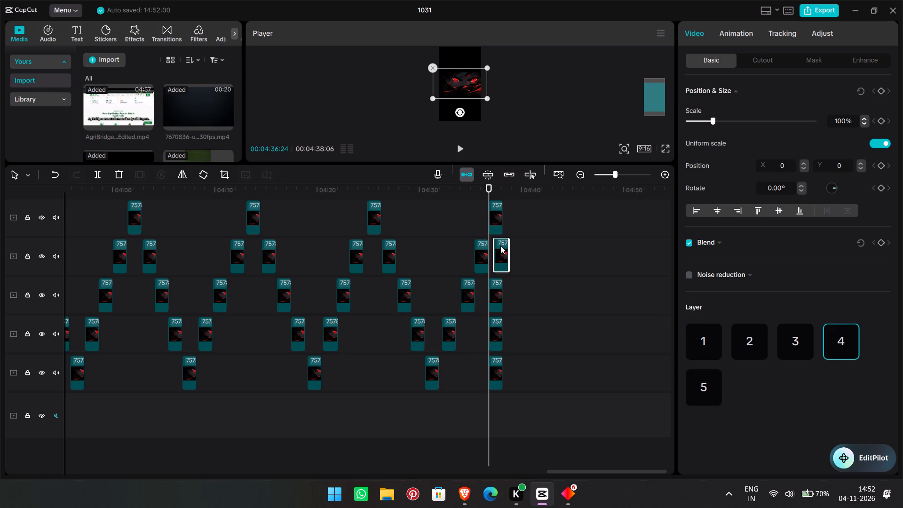
left_click_drag(500, 246, 509, 246)
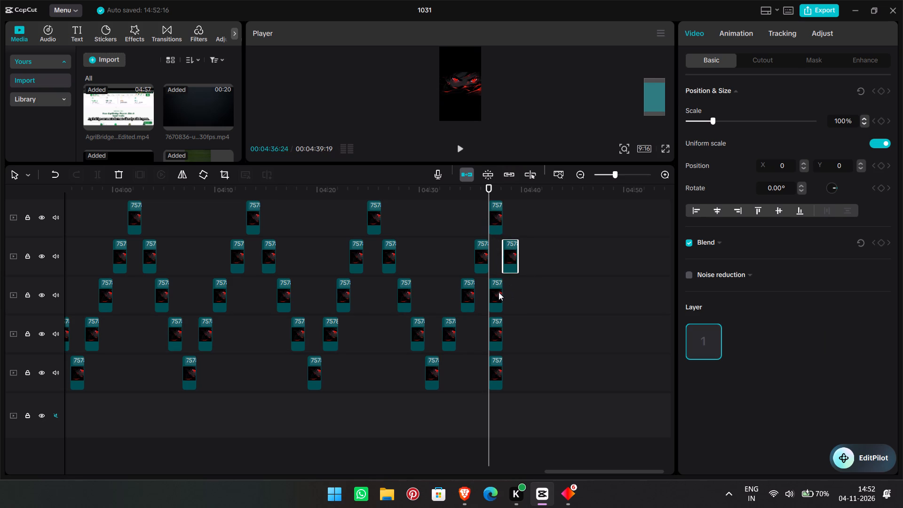
left_click_drag(496, 292, 525, 292)
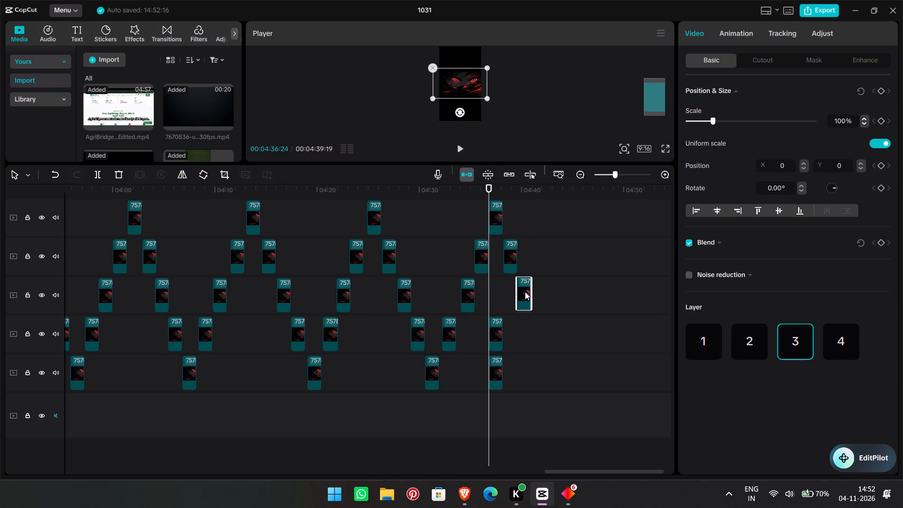
left_click_drag(525, 292, 524, 292)
Continue the descent by shifting the new fourth-track copy to about 04:41 and the fifth-track copy to about 04:42.
left_click_drag(492, 335, 512, 332)
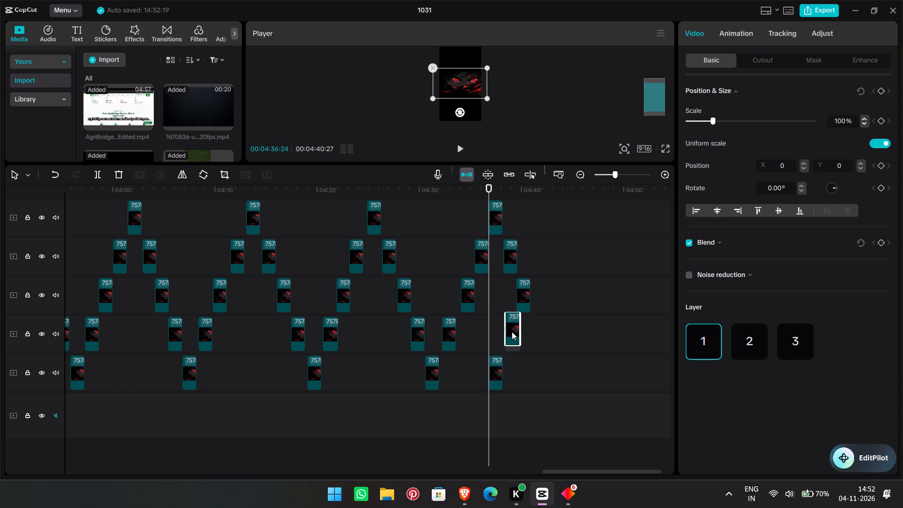
left_click_drag(512, 332, 533, 335)
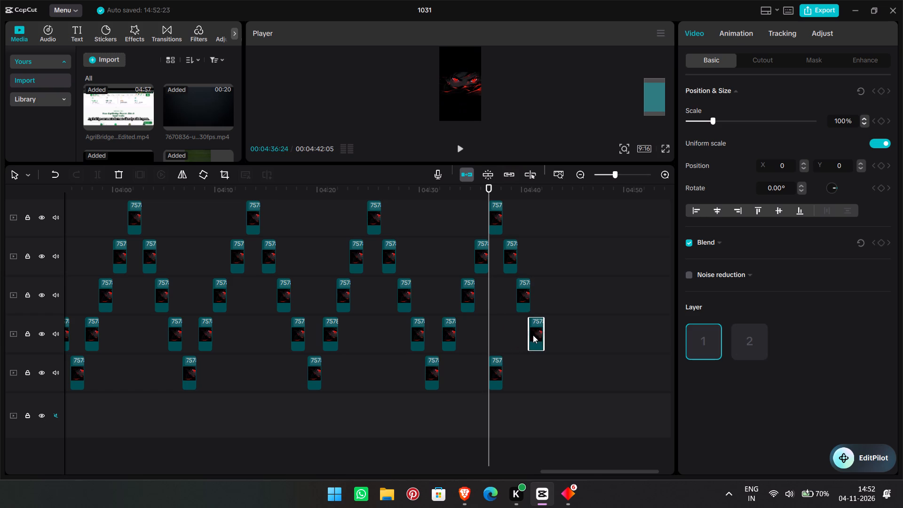
left_click_drag(494, 373, 545, 373)
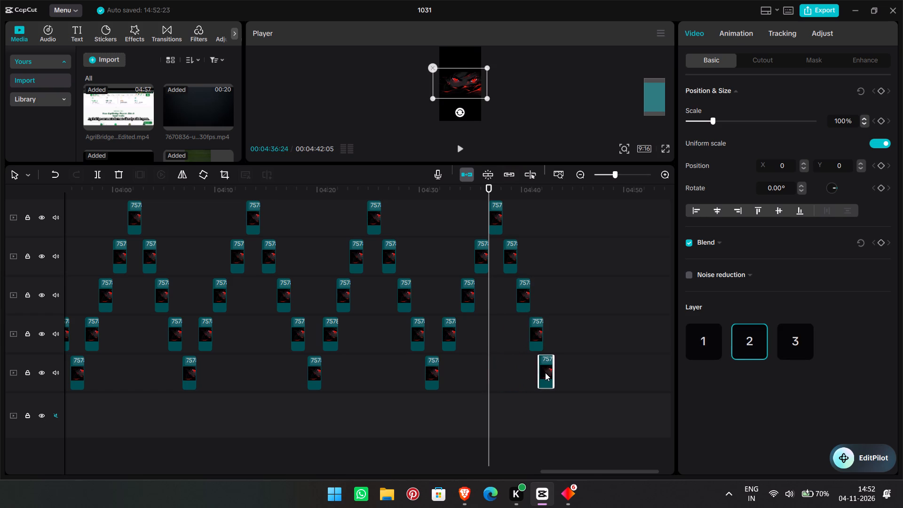
left_click_drag(545, 373, 549, 373)
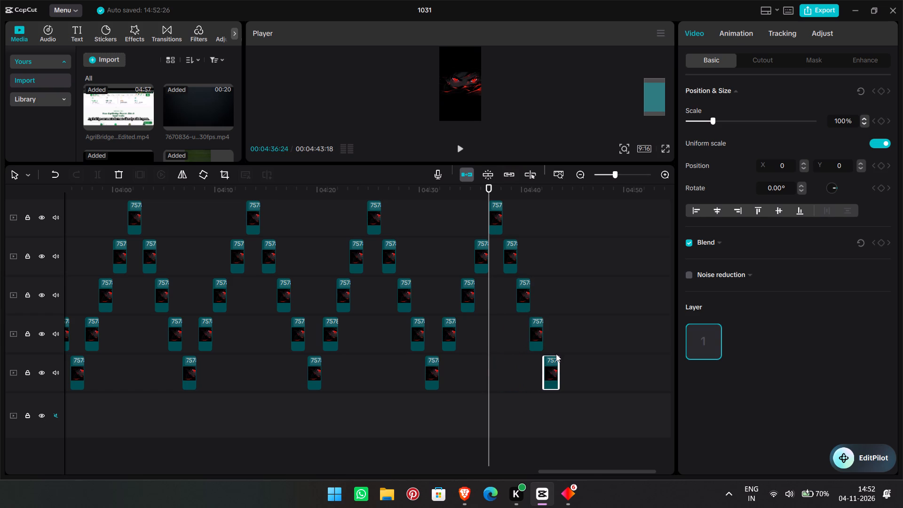
Paste four more copies of the clip at 04:43:14, stacked on the top four tracks.
left_click(556, 354)
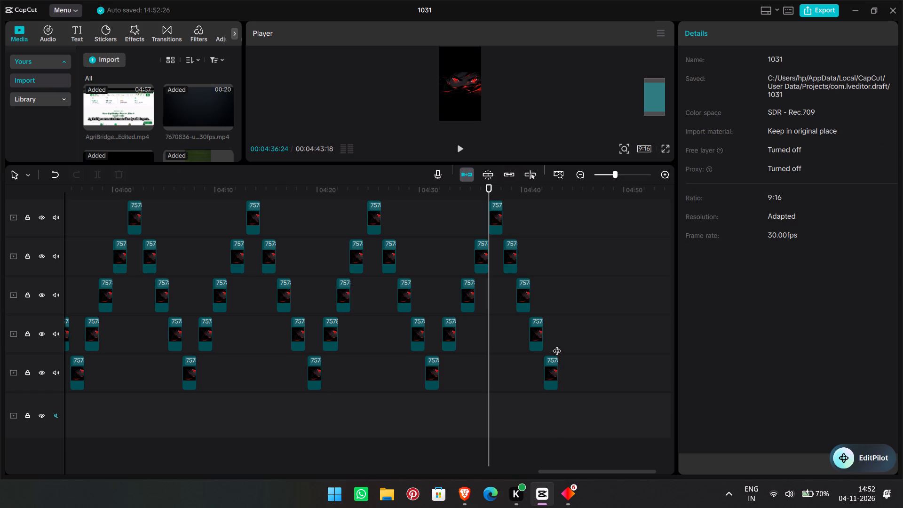
left_click(557, 345)
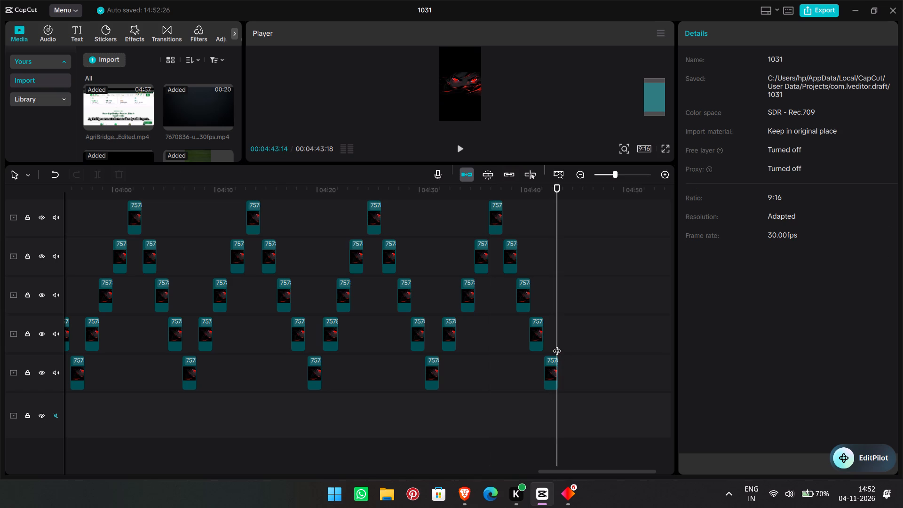
key("ctrl+v")
key("ctrl+v")
key("ctrl+v")
key("ctrl+v")
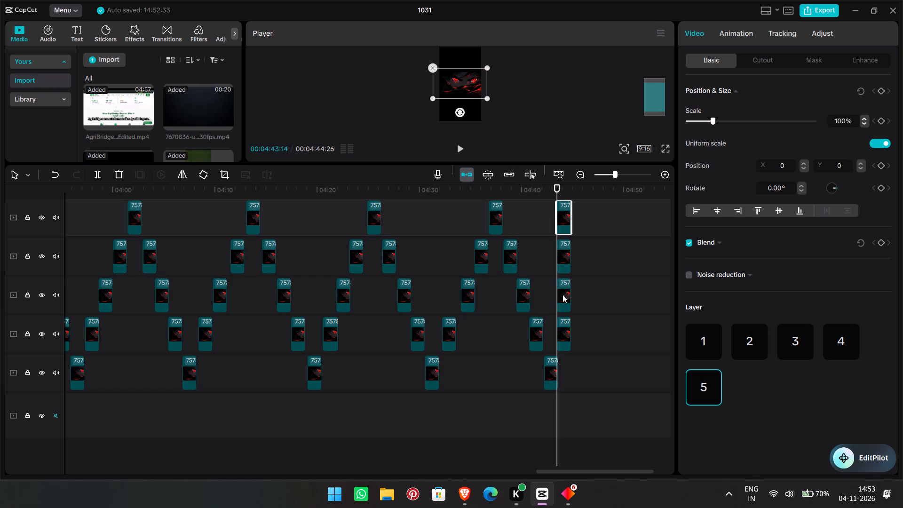
Stagger the new copies into a rise: third track at about 04:45, second track at about 04:46:18, top track at about 04:48.
left_click_drag(562, 294, 578, 296)
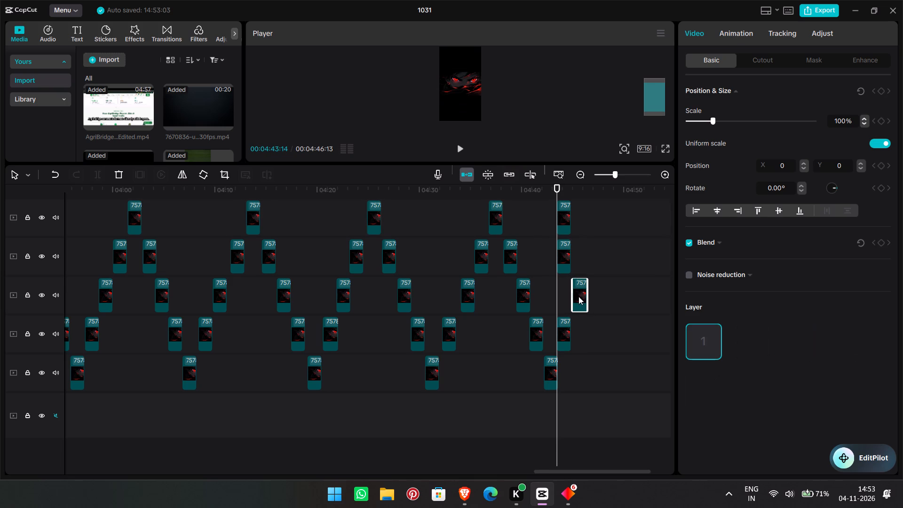
left_click_drag(562, 258, 589, 259)
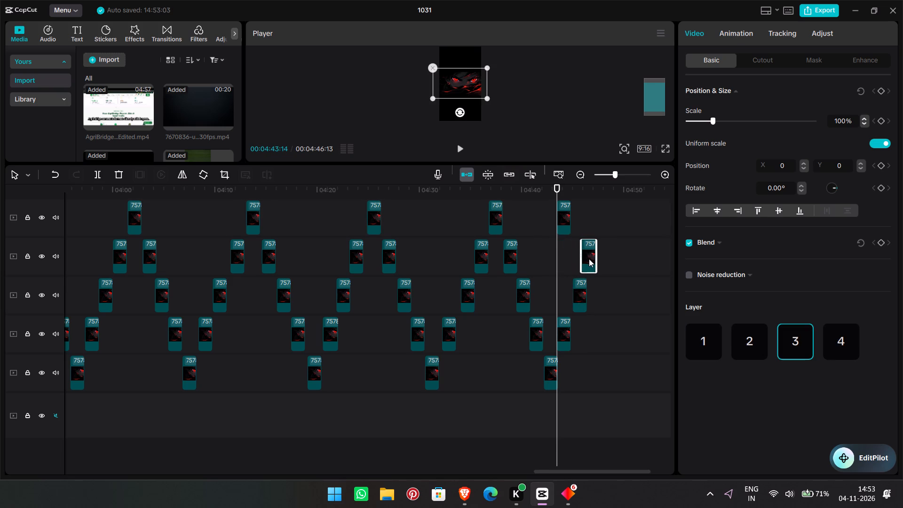
left_click_drag(589, 259, 594, 259)
left_click_drag(562, 217, 608, 219)
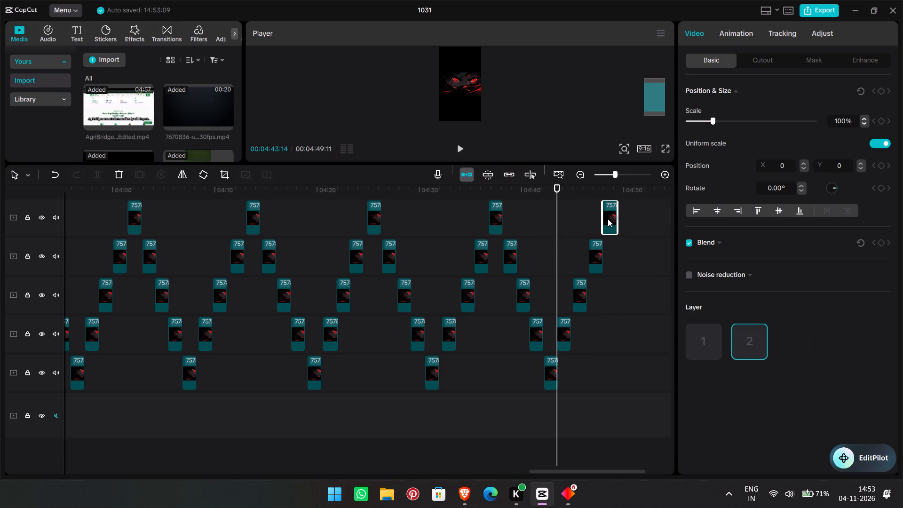
Set the playhead to 04:49:07, near the end of the last top-track clip.
scroll(613, 256, "left", 1)
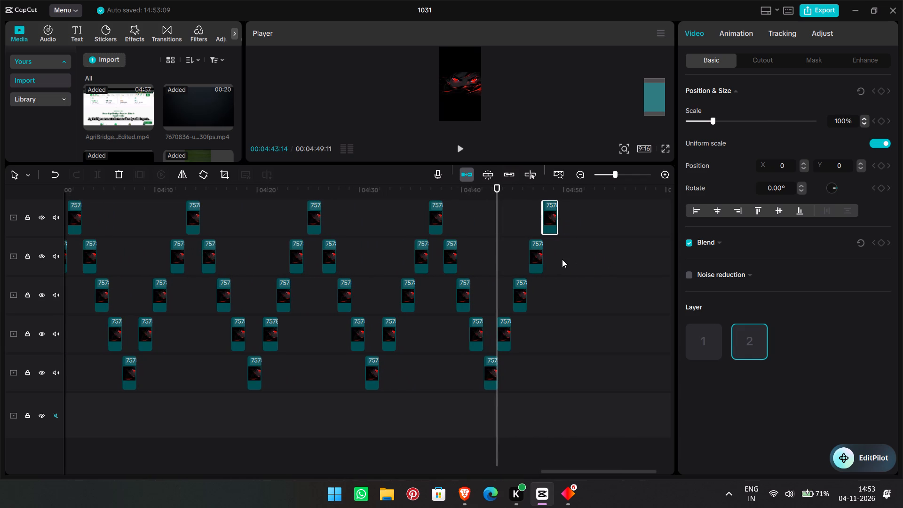
left_click(561, 259)
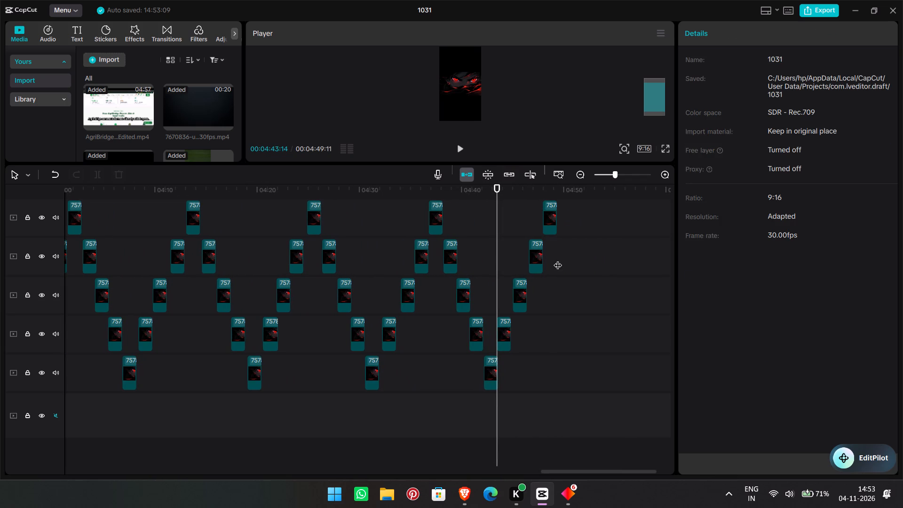
left_click(555, 259)
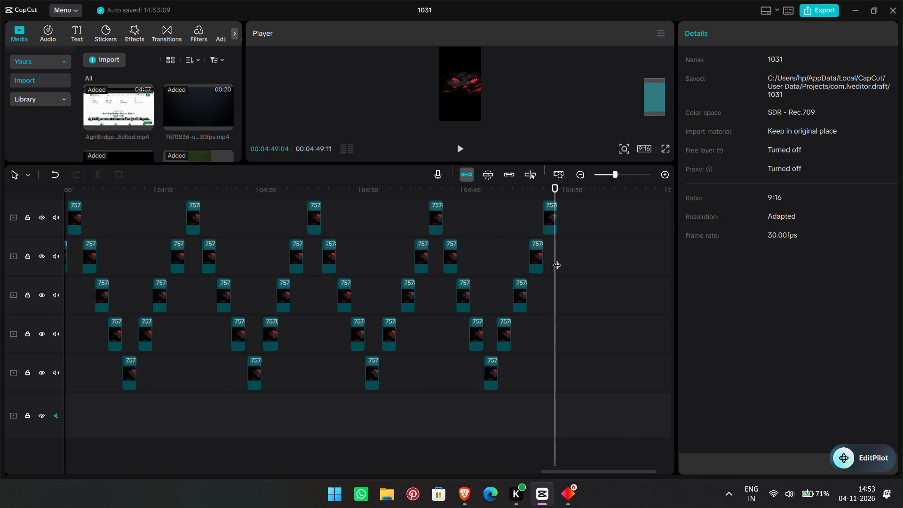
left_click(556, 259)
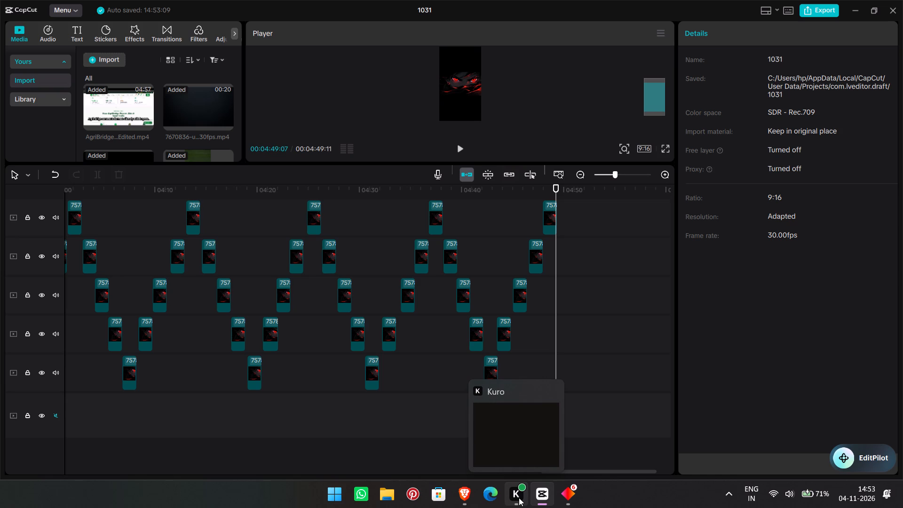
Switch to Brave, browse the recommended songs on YouTube, start another suggested video, and return to CapCut.
left_click(467, 502)
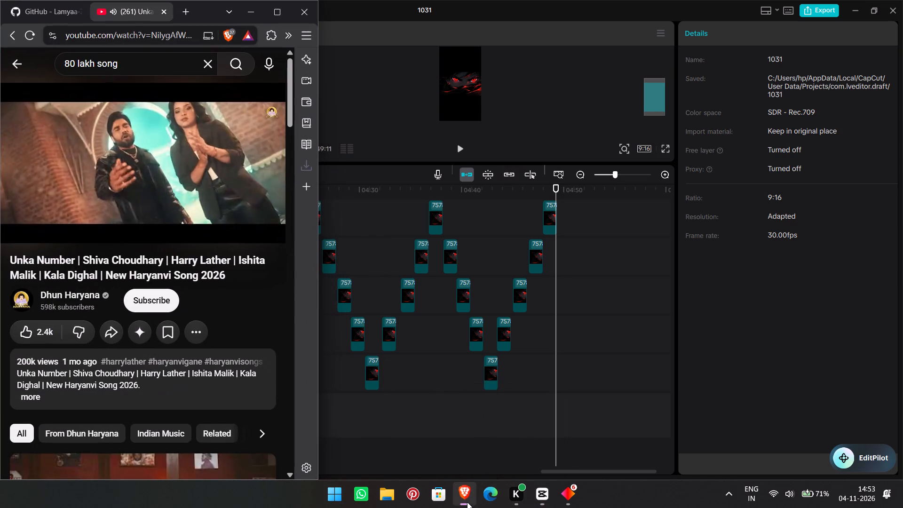
scroll(198, 266, "down", 6)
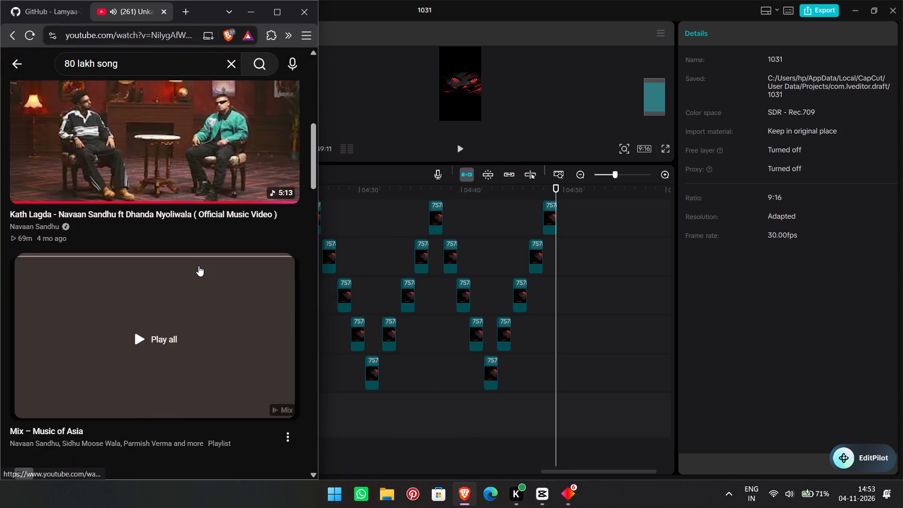
scroll(197, 270, "down", 4)
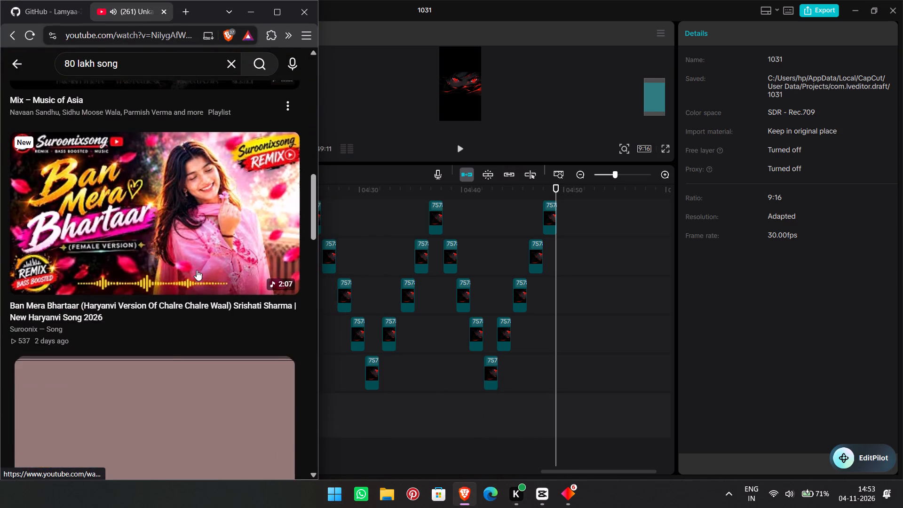
scroll(197, 270, "down", 5)
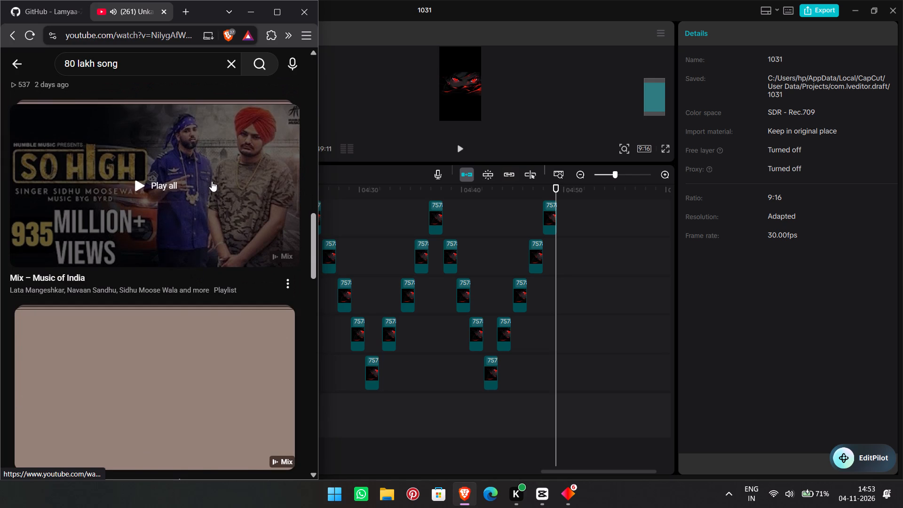
scroll(182, 373, "down", 1)
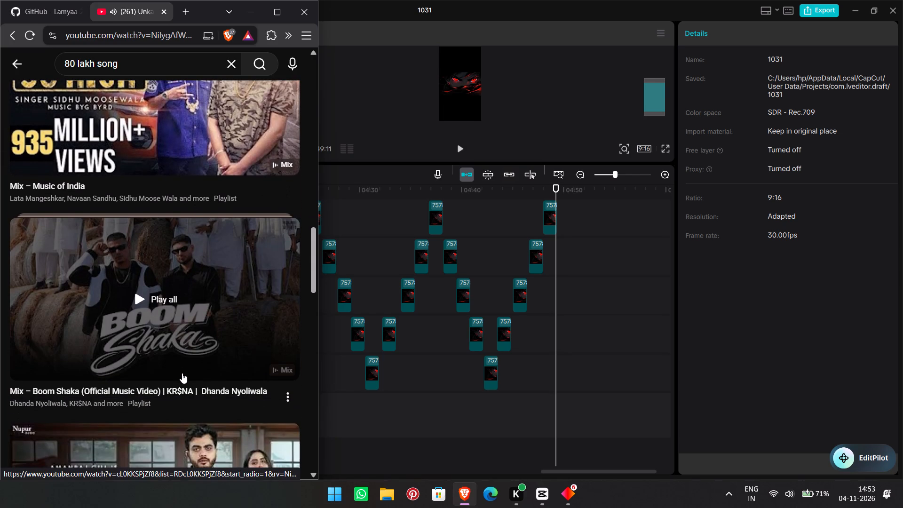
scroll(182, 373, "down", 6)
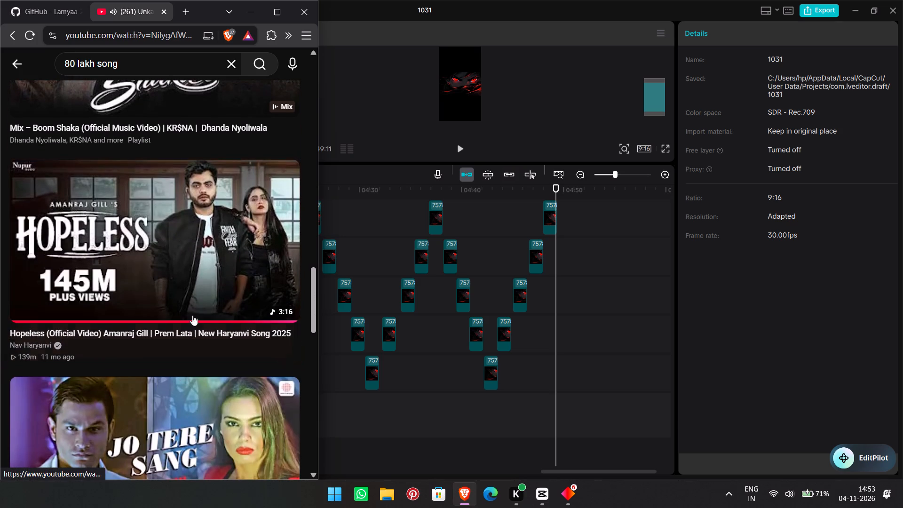
scroll(204, 275, "down", 8)
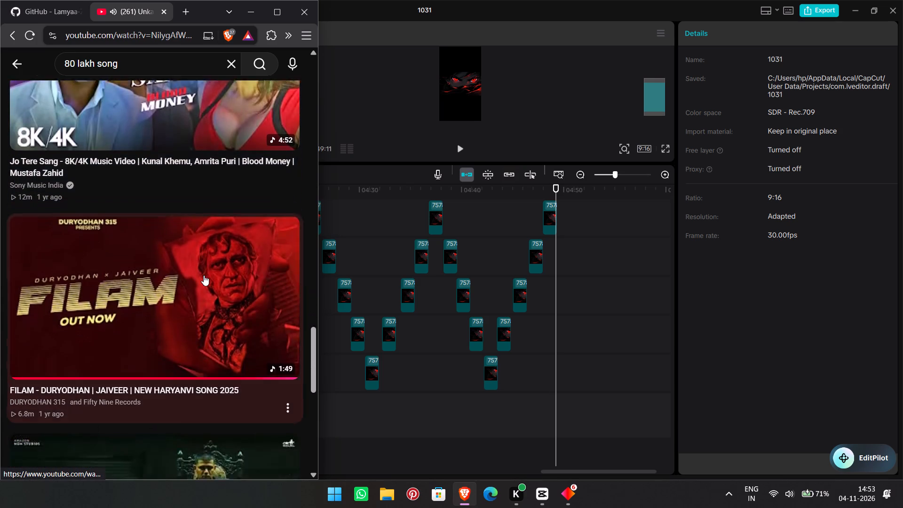
scroll(204, 275, "down", 1)
left_click(213, 188)
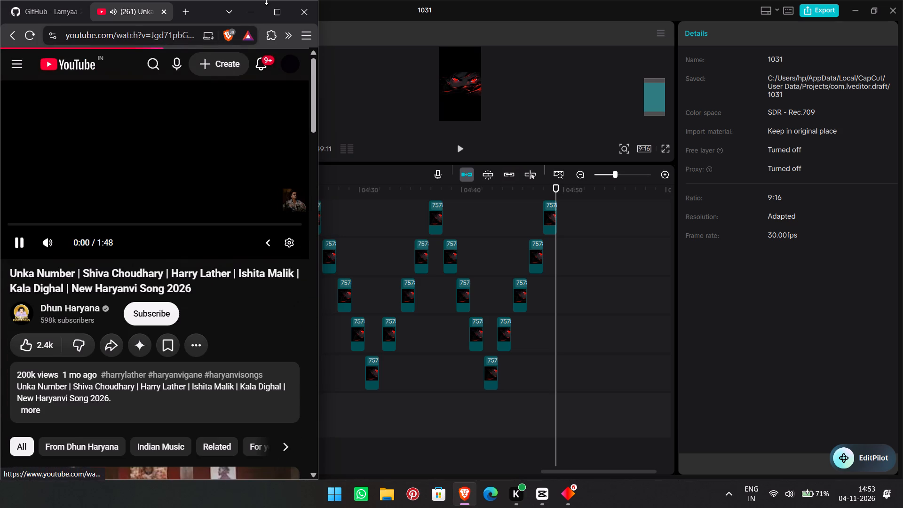
left_click(254, 9)
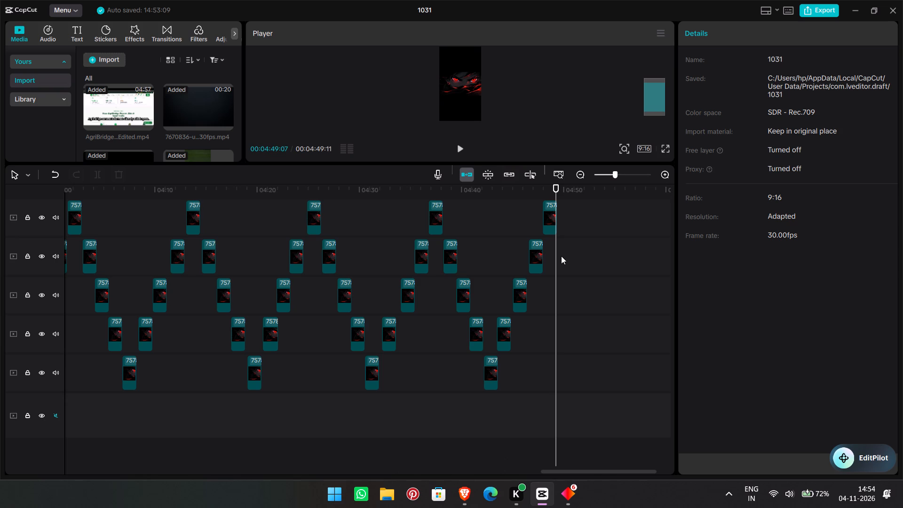
Paste five copies of the clip at 04:49:07, stacked on the tracks below the top one, including a new track.
key("ctrl+v")
key("ctrl+v")
key("ctrl+v")
key("ctrl+v")
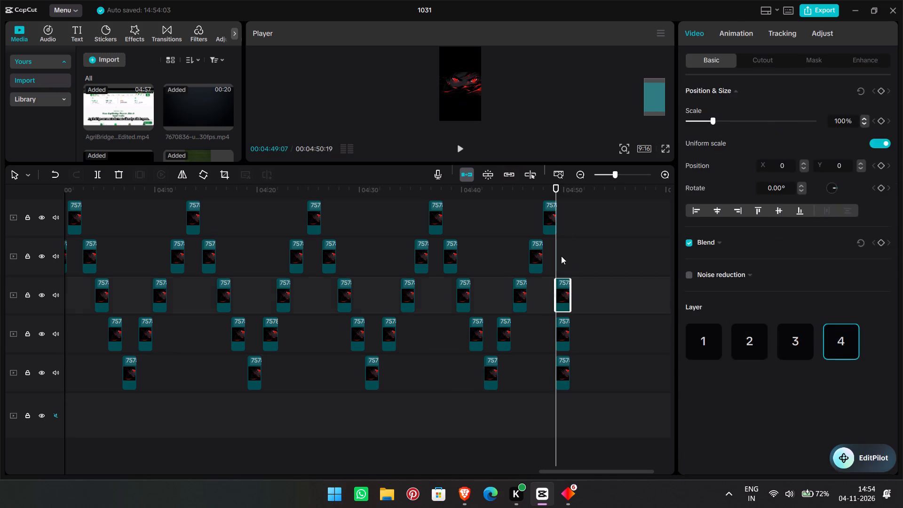
key("ctrl+v")
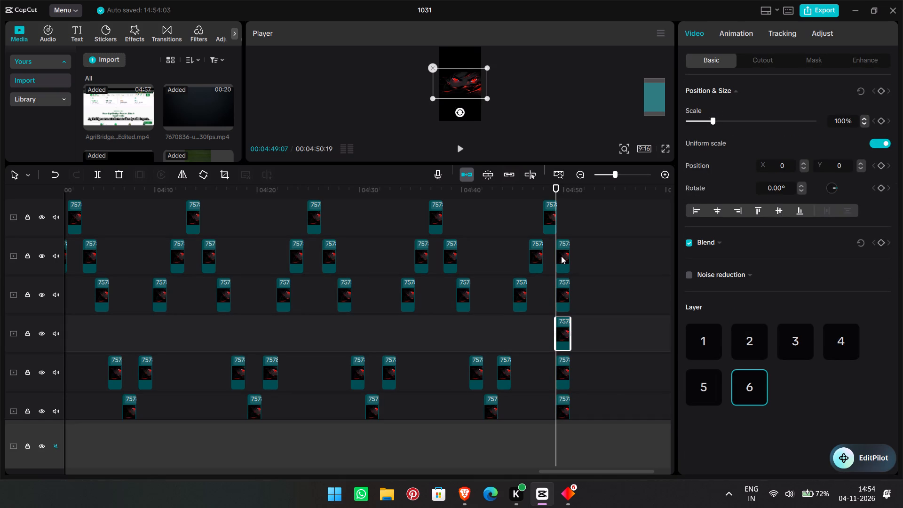
Undo the last pasted copy so that its extra track is removed.
key("ctrl+z")
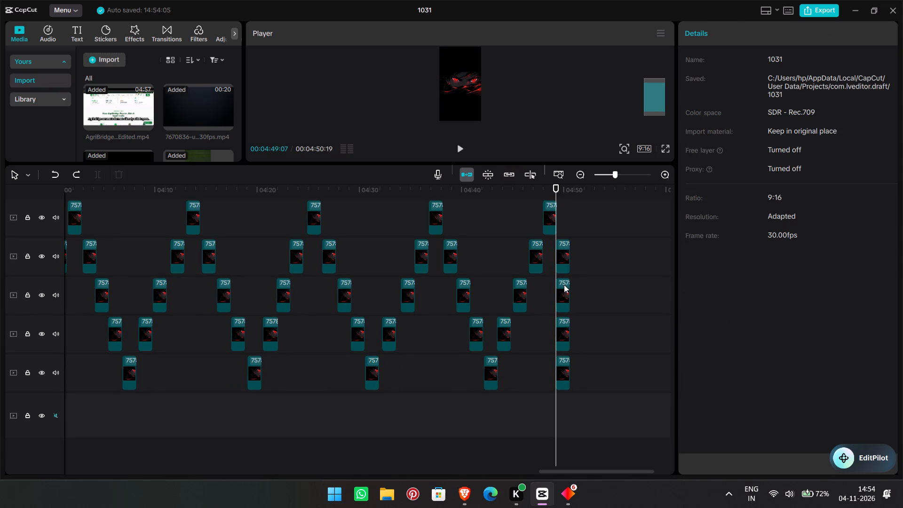
Stagger the pasted copies downward: third track at about 04:51, fourth track at about 04:52:09.
left_click_drag(564, 285, 579, 285)
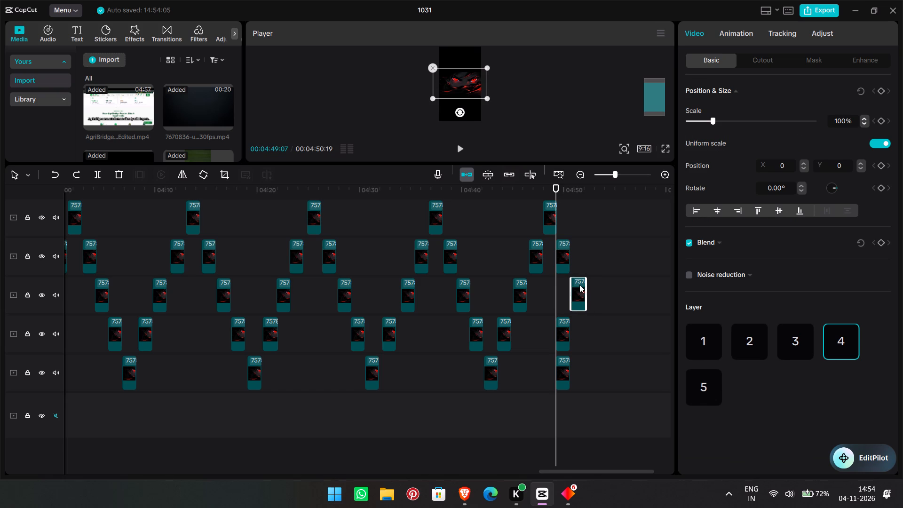
left_click_drag(579, 285, 579, 285)
left_click_drag(562, 333, 593, 333)
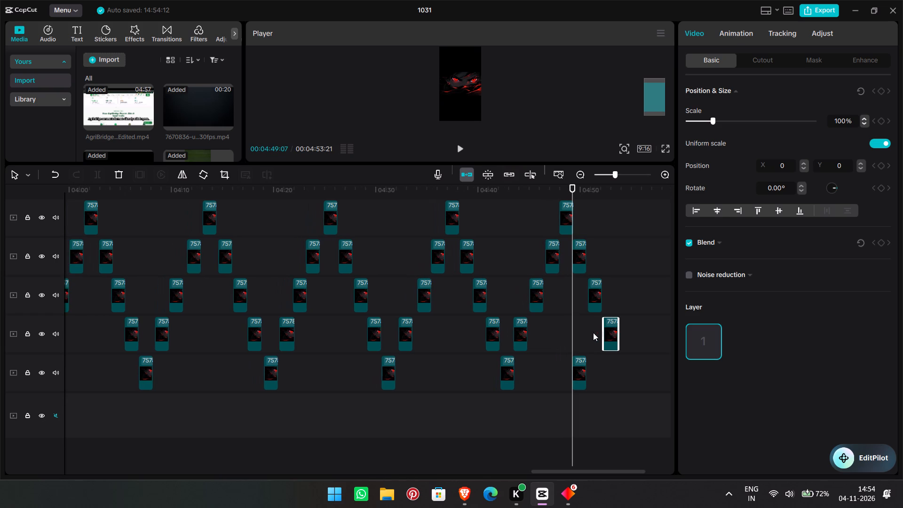
Switch to Brave, start the suggested Kath Lagda music video on YouTube, and return to CapCut.
left_click(463, 503)
scroll(226, 368, "down", 3)
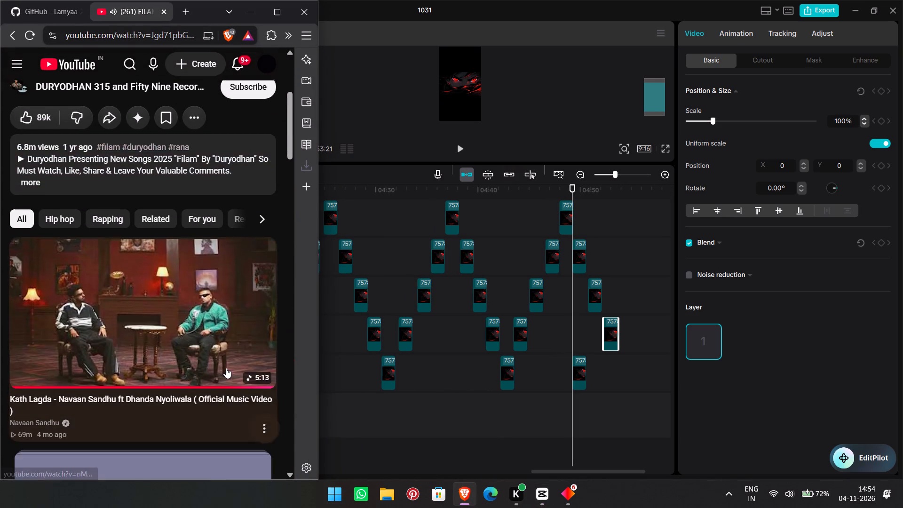
scroll(226, 368, "down", 2)
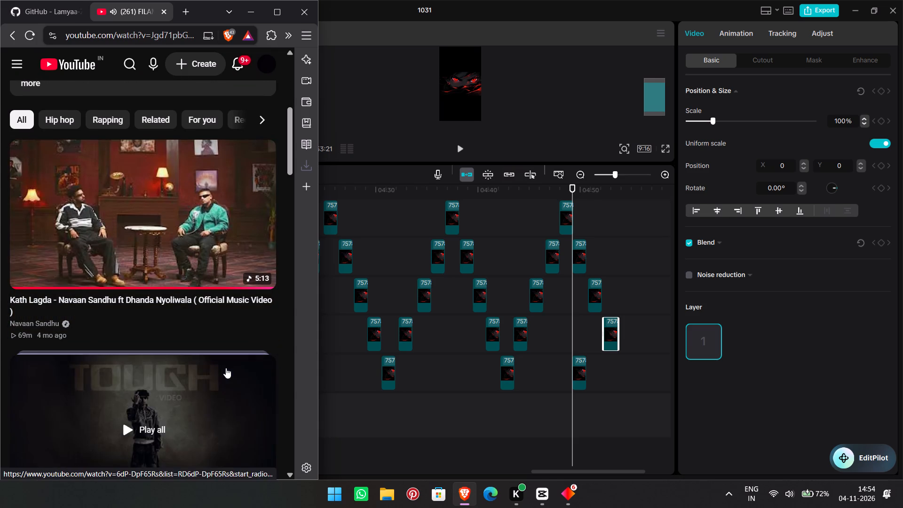
left_click(187, 237)
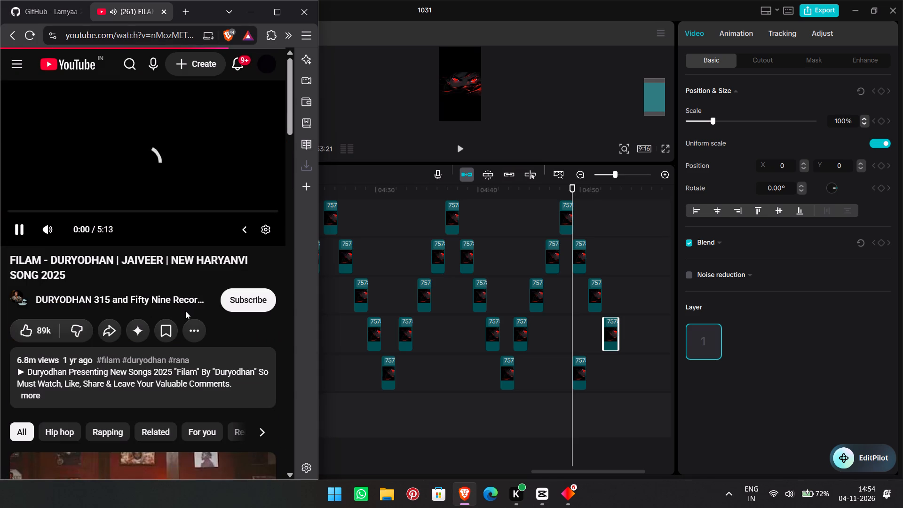
left_click(244, 24)
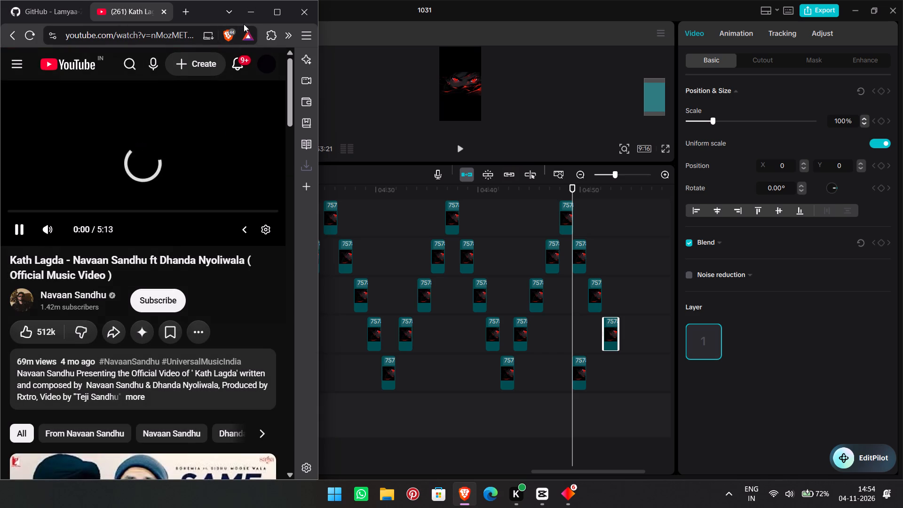
left_click(252, 17)
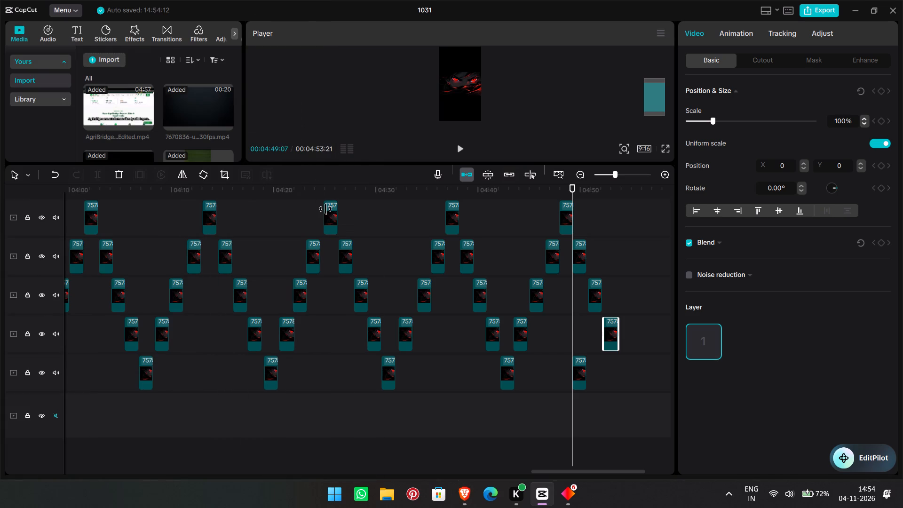
Move the fifth-track copy to about 04:54 and set the playhead to 04:55:01, near that clip's end.
scroll(353, 250, "left", 1)
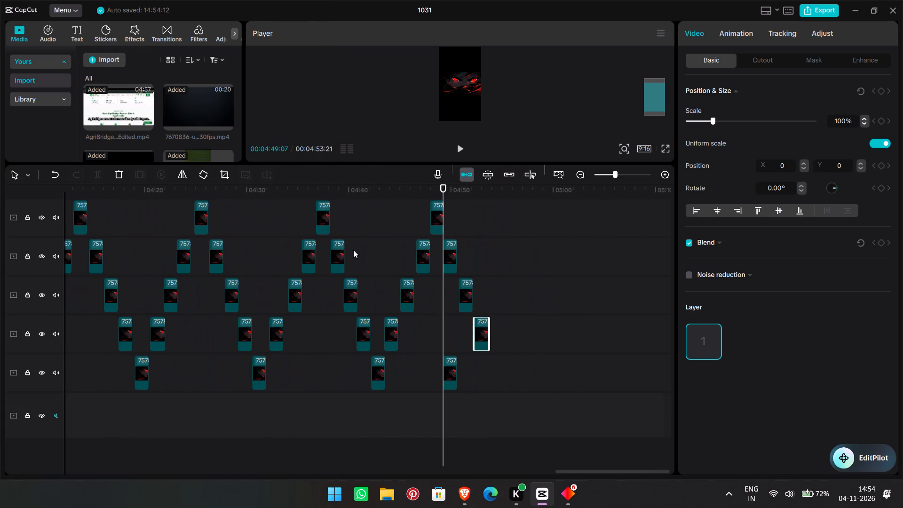
left_click(451, 374)
left_click(483, 374)
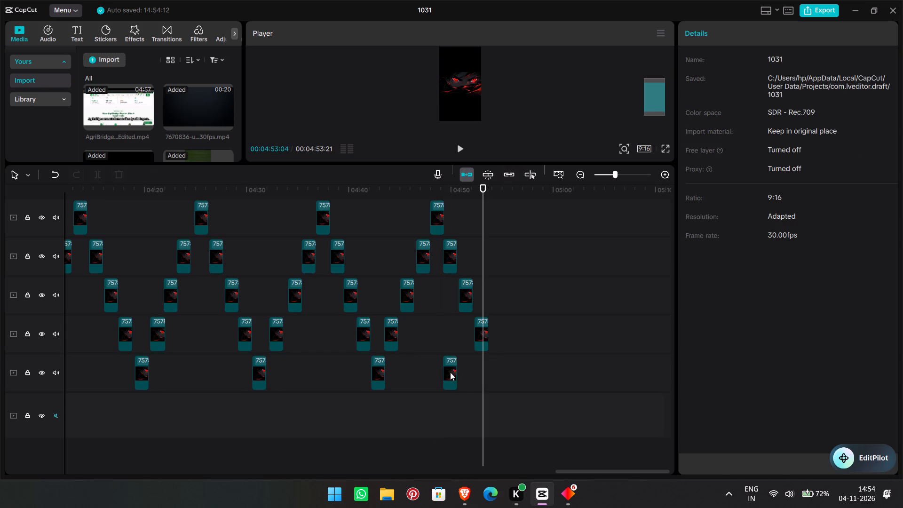
left_click_drag(448, 373, 496, 375)
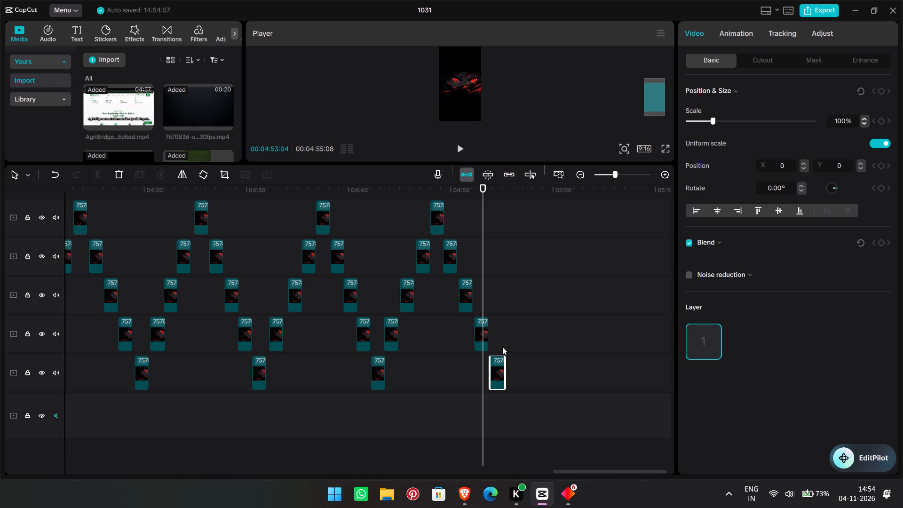
left_click(502, 347)
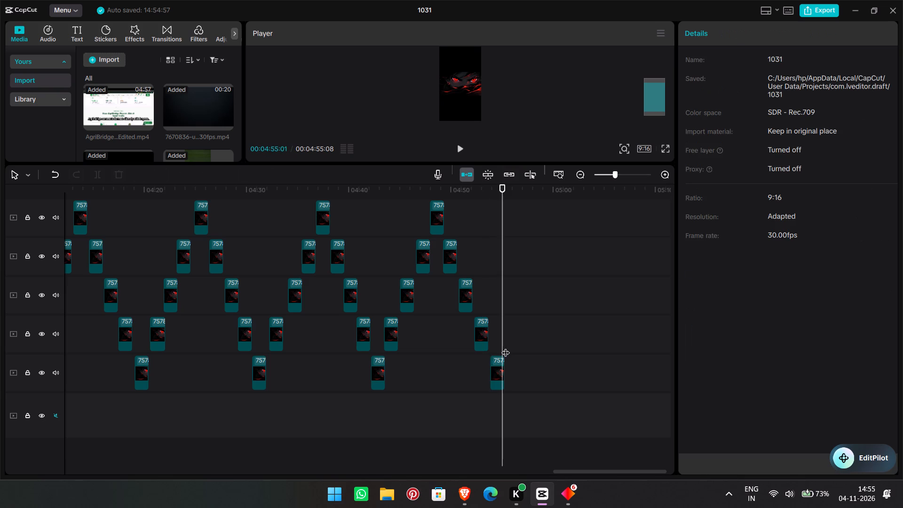
Switch to Brave and search YouTube for "tere bina" in place of the previous query.
left_click(459, 491)
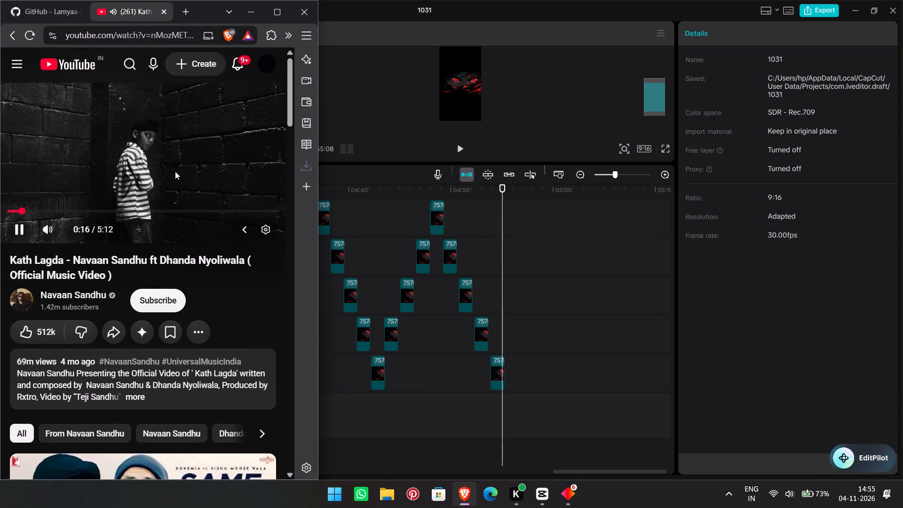
key("space")
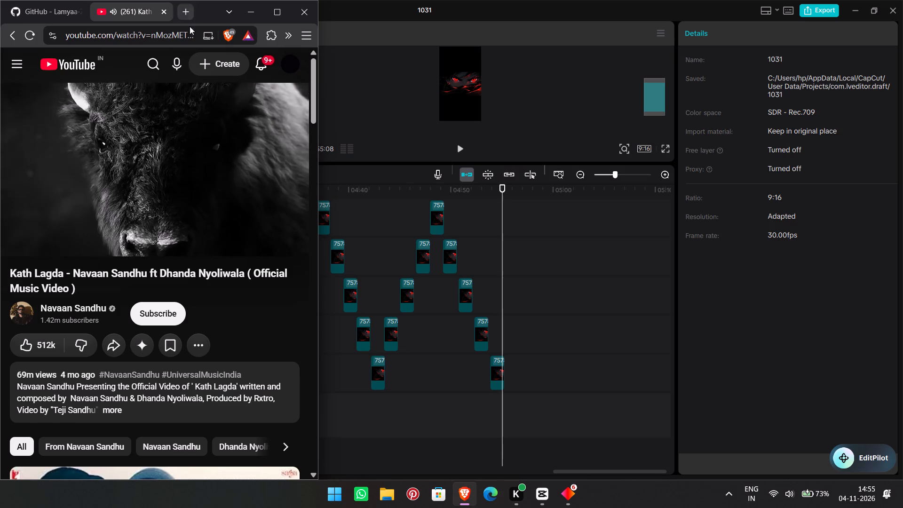
left_click(153, 67)
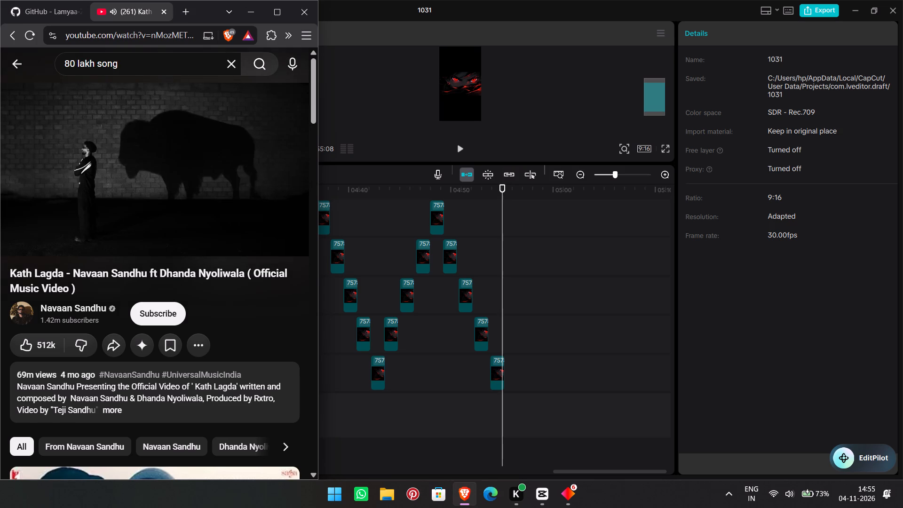
key("shift+a")
key("BackSpace")
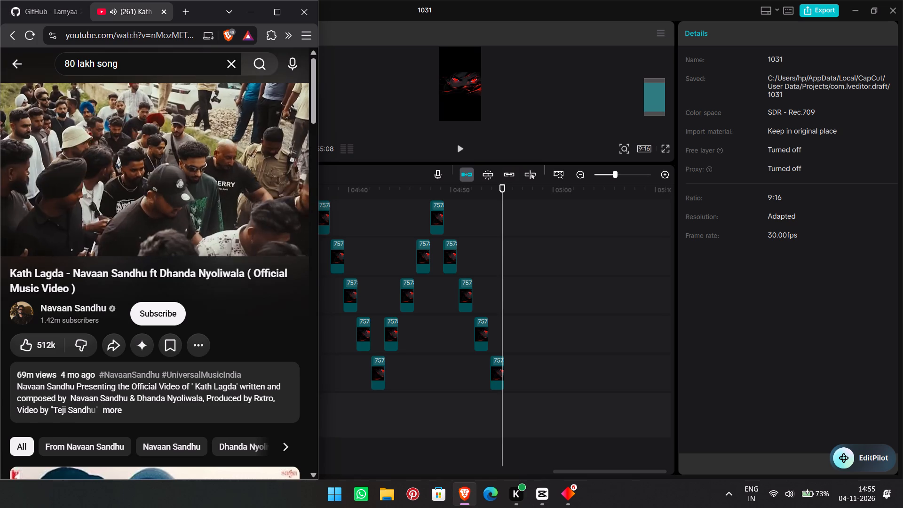
left_click(153, 67)
key("BackSpace")
key("BackSpace")
key("BackSpace")
key("BackSpace")
key("BackSpace")
key("BackSpace")
key("BackSpace")
key("BackSpace")
key("BackSpace")
key("BackSpace")
key("BackSpace")
key("BackSpace")
key("BackSpace")
key("BackSpace")
key("BackSpace")
key("BackSpace")
key("BackSpace")
key("BackSpace")
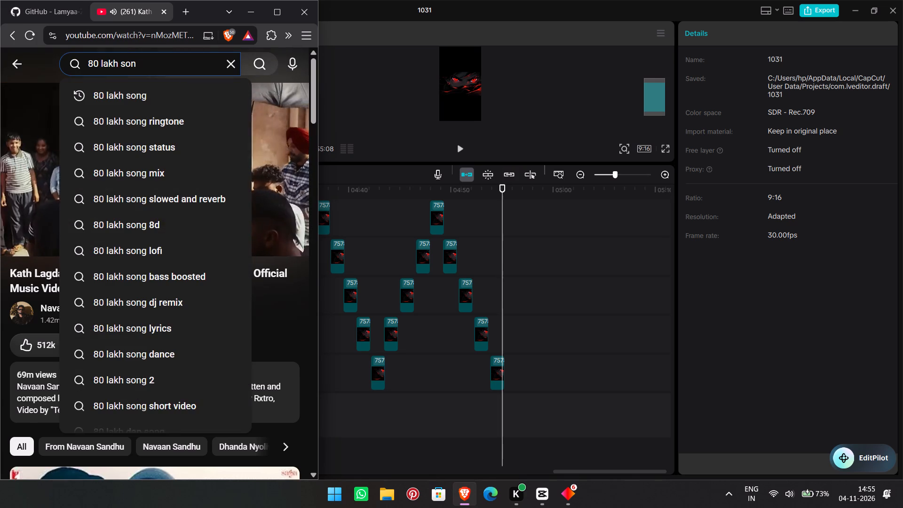
type("tere")
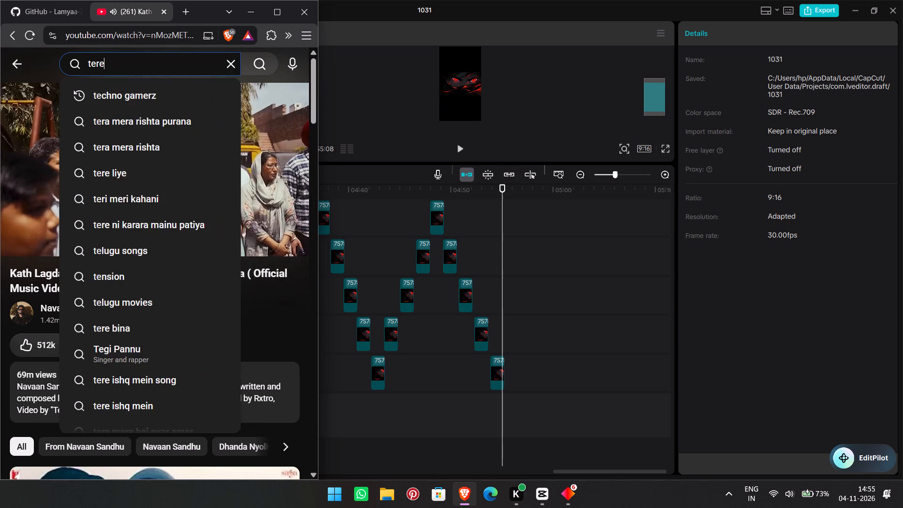
key("space")
type("bina")
key("Return")
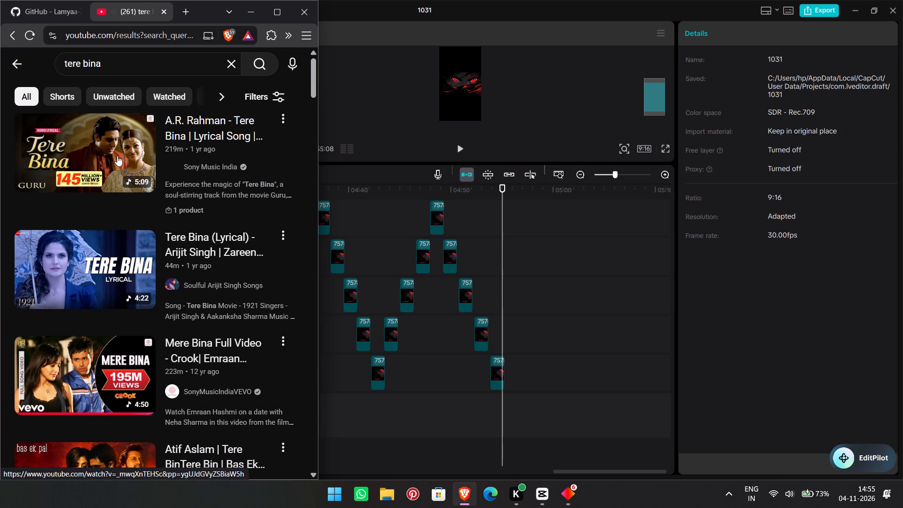
Play the A.R. Rahman Tere Bina lyrical song from the results and return to CapCut.
left_click(117, 156)
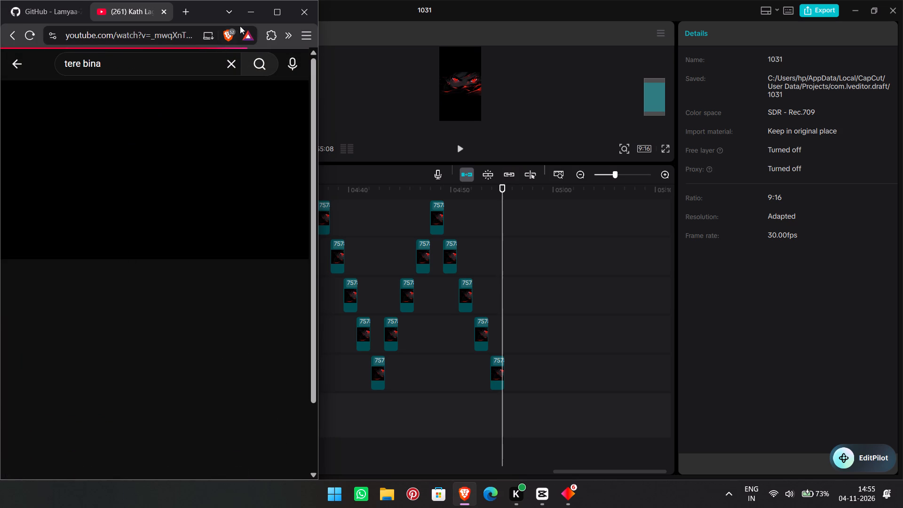
left_click(246, 18)
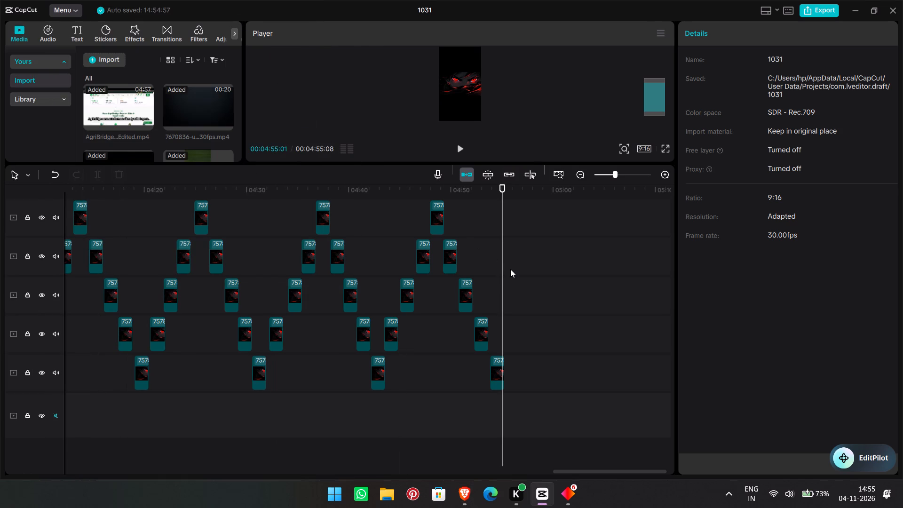
Paste five copies of the clip at 04:55:08, one on each of the five upper tracks.
left_click(505, 277)
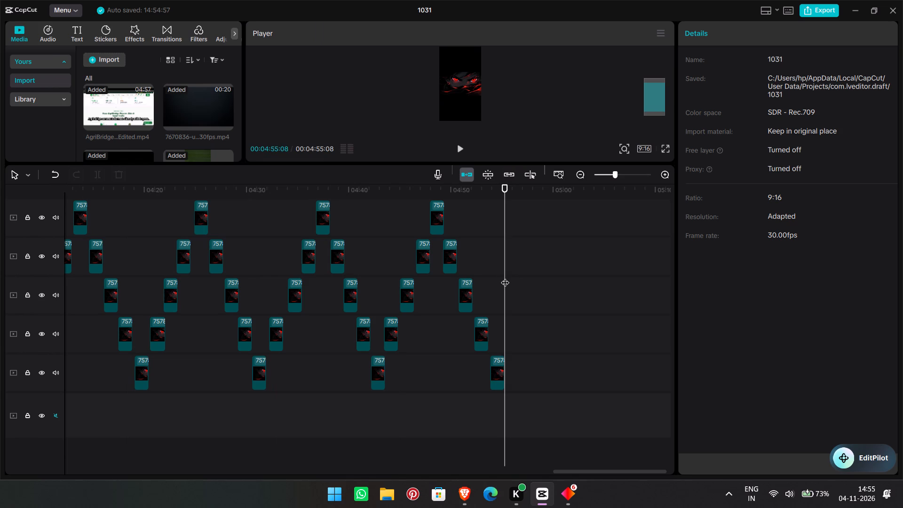
key("ctrl+v")
key("ctrl+v")
key("ctrl+v")
key("ctrl+v")
key("ctrl+v")
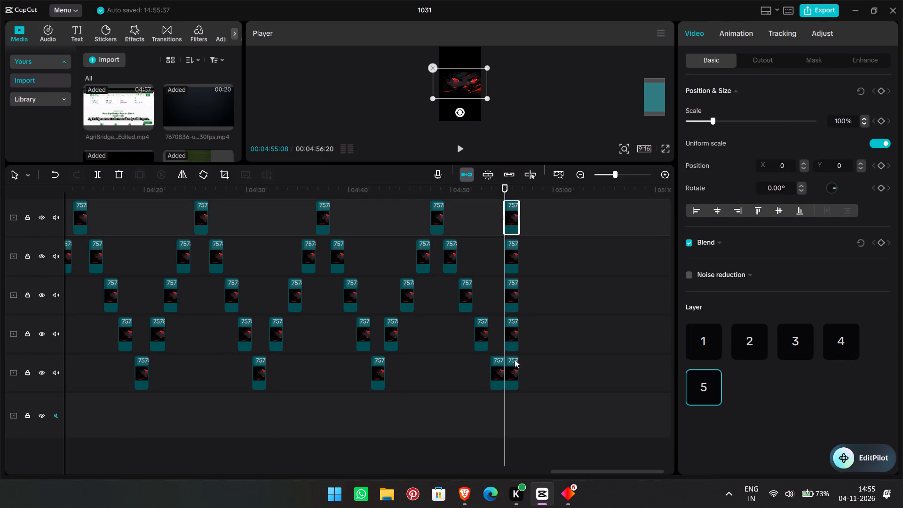
Stagger three of the new copies into a rise: third track at about 04:57, second track at about 04:58:12, top track at about 05:00.
left_click_drag(509, 365, 526, 289)
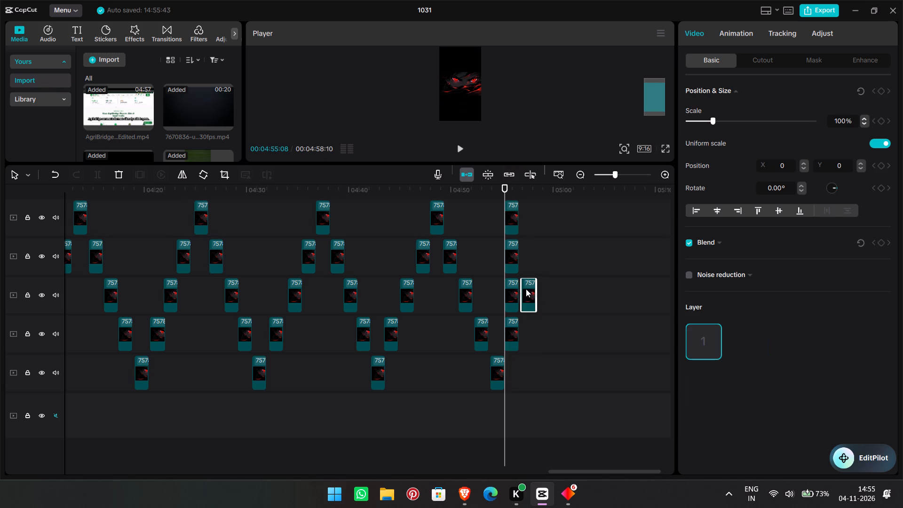
left_click_drag(510, 295, 542, 261)
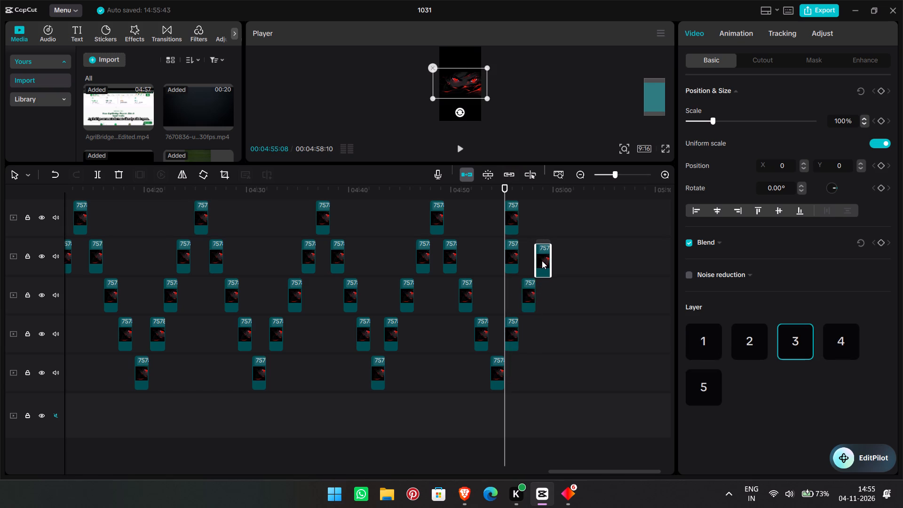
left_click_drag(542, 261, 542, 259)
left_click_drag(511, 257, 556, 226)
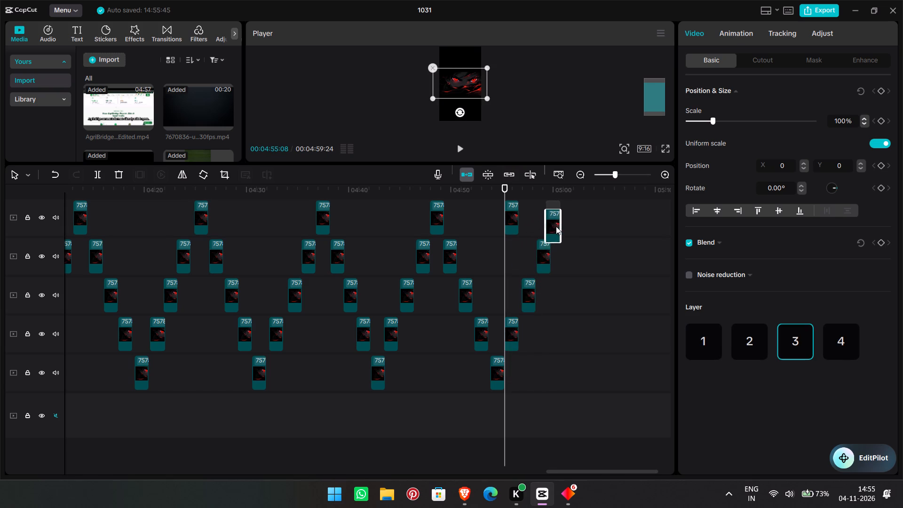
left_click_drag(556, 226, 560, 222)
Start the next descent by moving the spare top-track copy at 04:55:08 onto the second track at about 05:01:23.
left_click_drag(512, 216, 578, 254)
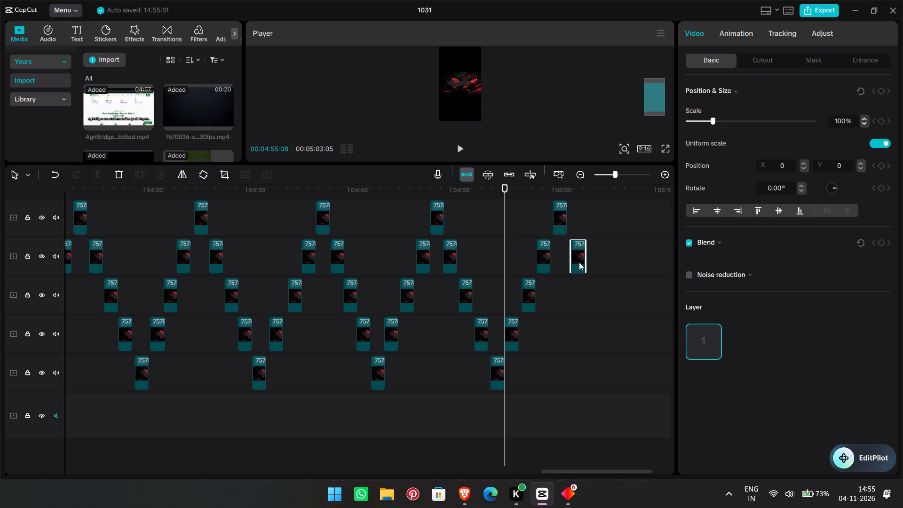